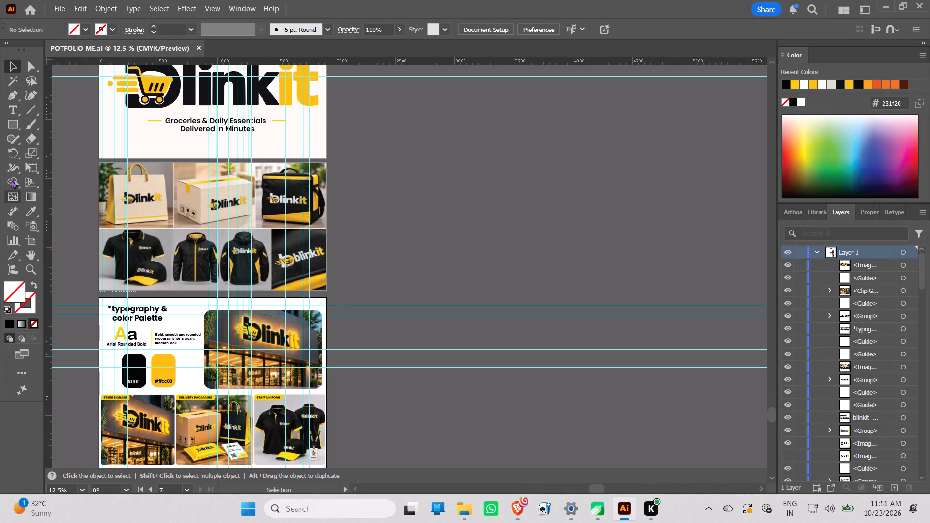
pyautogui.click(36, 242)
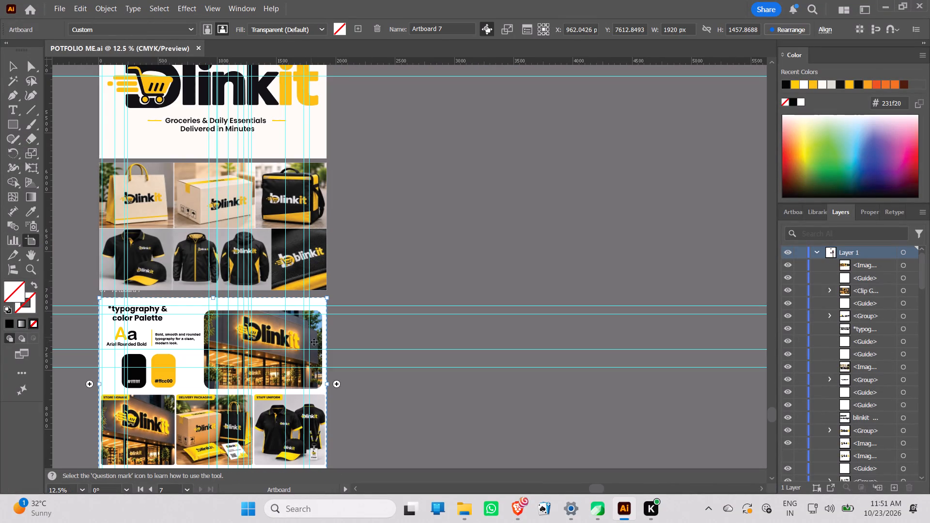
pyautogui.click(339, 228)
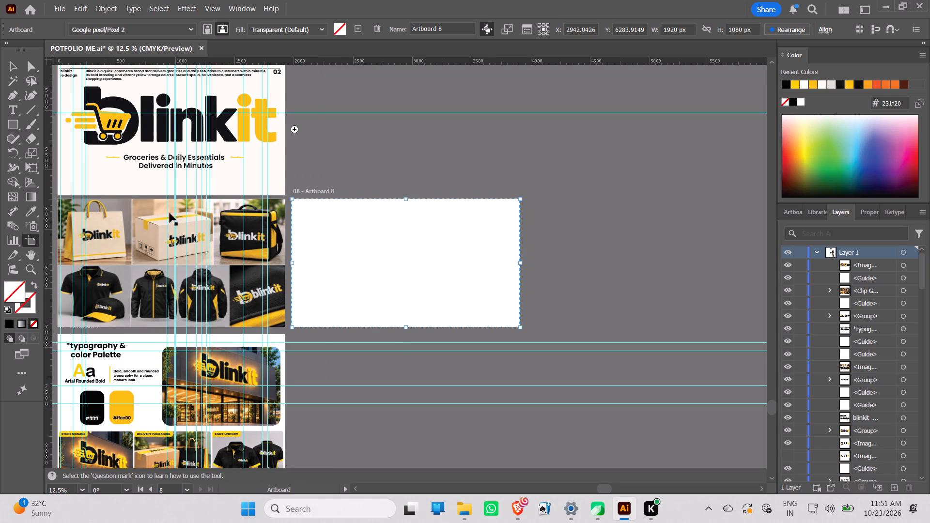
# Paste the Blinkit letterhead and visiting card mockup and align it with the top-left corner of the new artboard.
pyautogui.scroll(-3, 202, 246)
pyautogui.moveTo(208, 268); pyautogui.dragTo(435, 250, button='middle')
pyautogui.scroll(4, 290, 297)
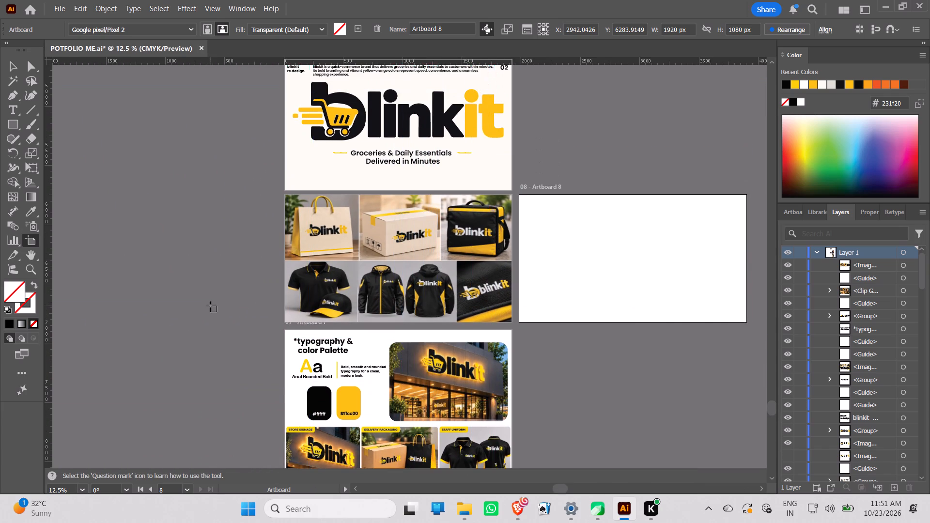
pyautogui.keyDown('alt'); pyautogui.scroll(5, 293, 338); pyautogui.keyUp('alt')
pyautogui.keyDown('alt'); pyautogui.scroll(-6, 295, 324); pyautogui.keyUp('alt')
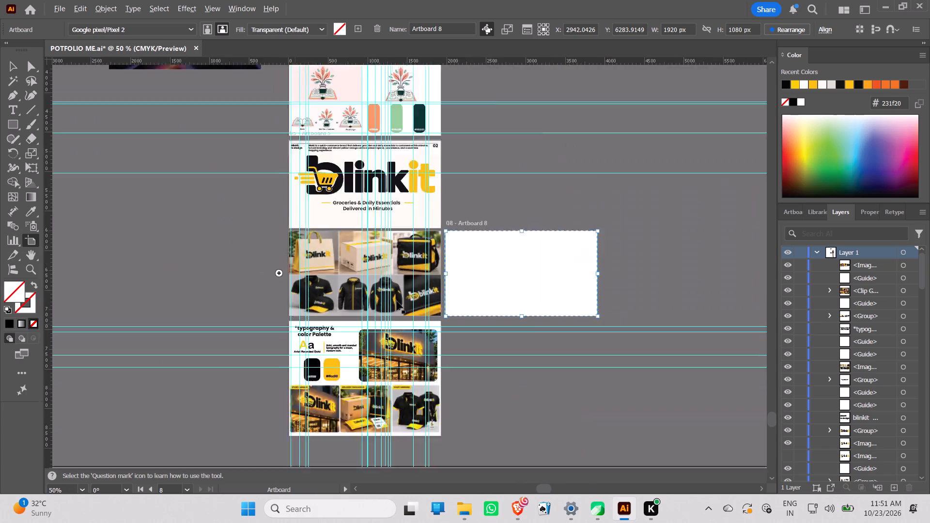
pyautogui.keyDown('alt'); pyautogui.scroll(4, 548, 254); pyautogui.keyUp('alt')
pyautogui.keyDown('alt'); pyautogui.scroll(-1, 498, 272); pyautogui.keyUp('alt')
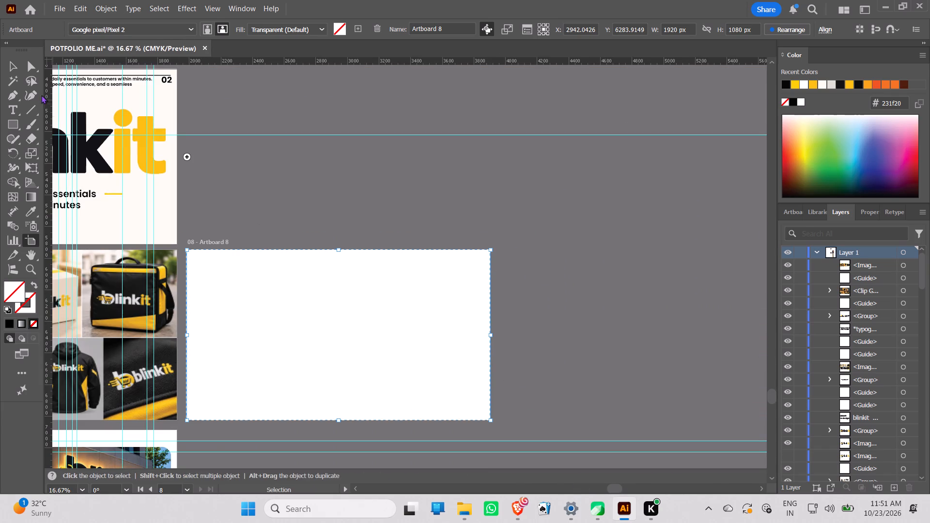
pyautogui.click(12, 65)
pyautogui.hotkey('ctrl', 'v')
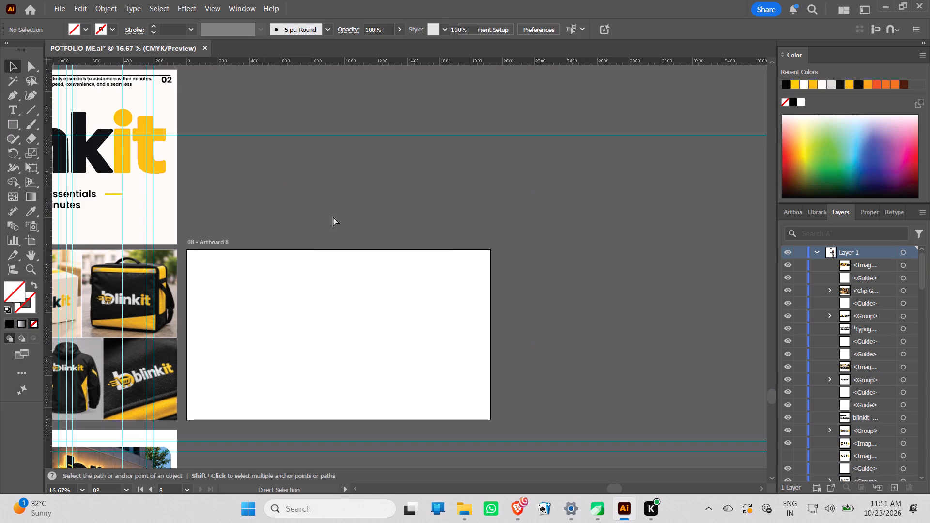
pyautogui.moveTo(446, 237); pyautogui.dragTo(346, 306)
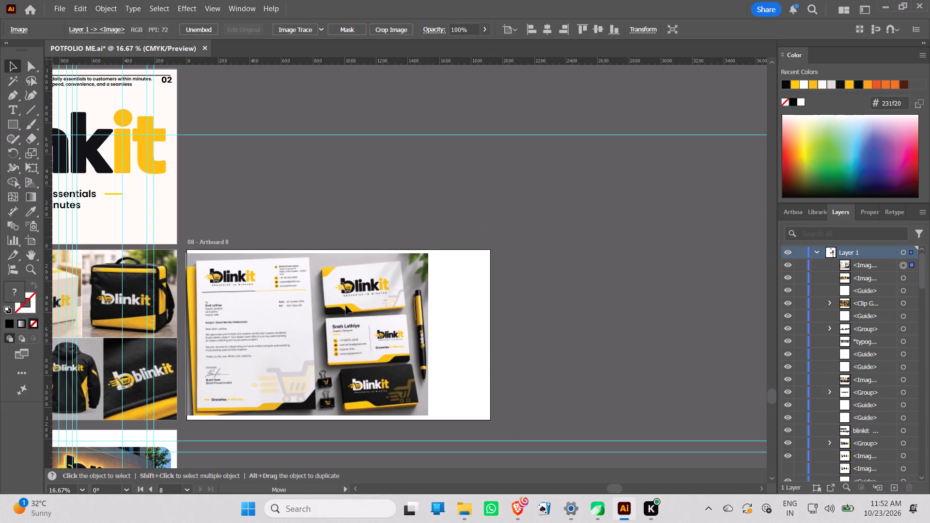
pyautogui.moveTo(346, 306); pyautogui.dragTo(346, 301)
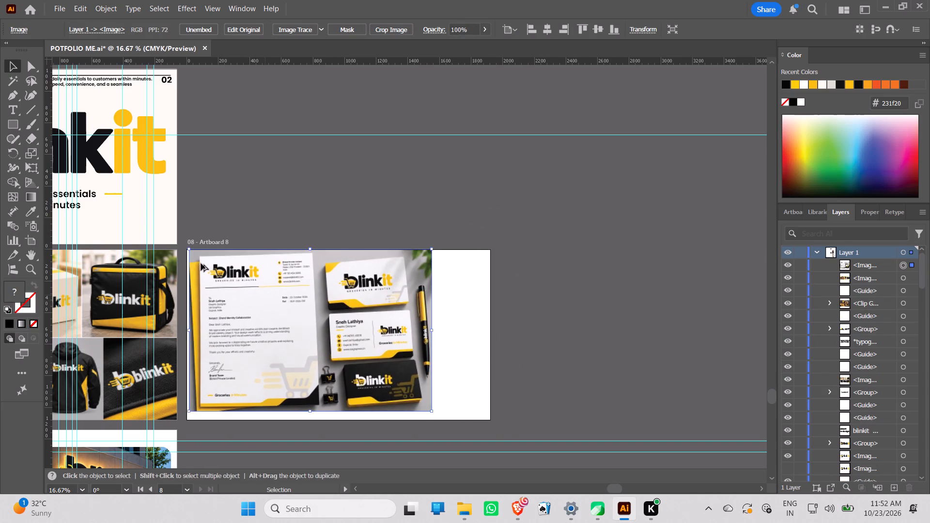
pyautogui.keyDown('alt'); pyautogui.scroll(13, 188, 251); pyautogui.keyUp('alt')
pyautogui.moveTo(302, 224); pyautogui.dragTo(189, 229)
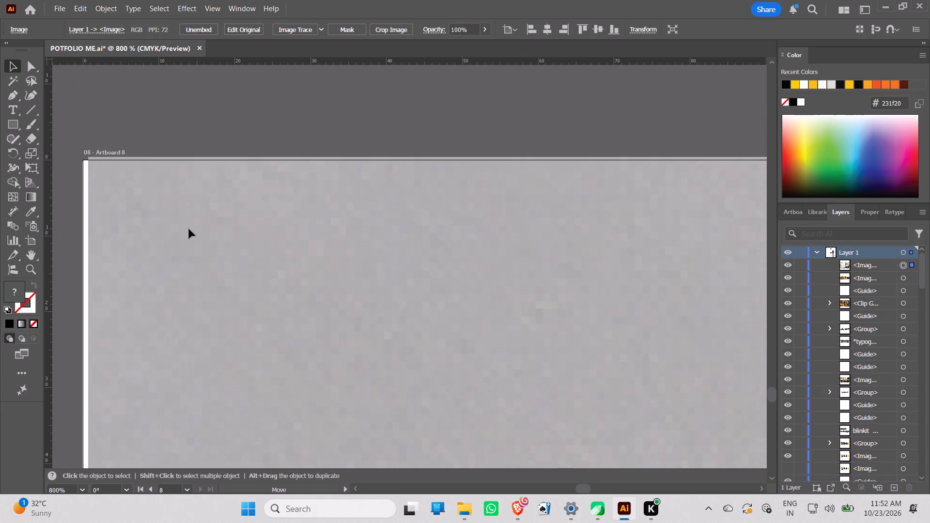
pyautogui.moveTo(189, 229); pyautogui.dragTo(190, 232)
# Scale the stationery mockup proportionally from its top-left corner until it spans the full width of Artboard 8.
pyautogui.keyDown('alt'); pyautogui.scroll(-6, 210, 233); pyautogui.keyUp('alt')
pyautogui.keyDown('alt'); pyautogui.scroll(-6, 271, 257); pyautogui.keyUp('alt')
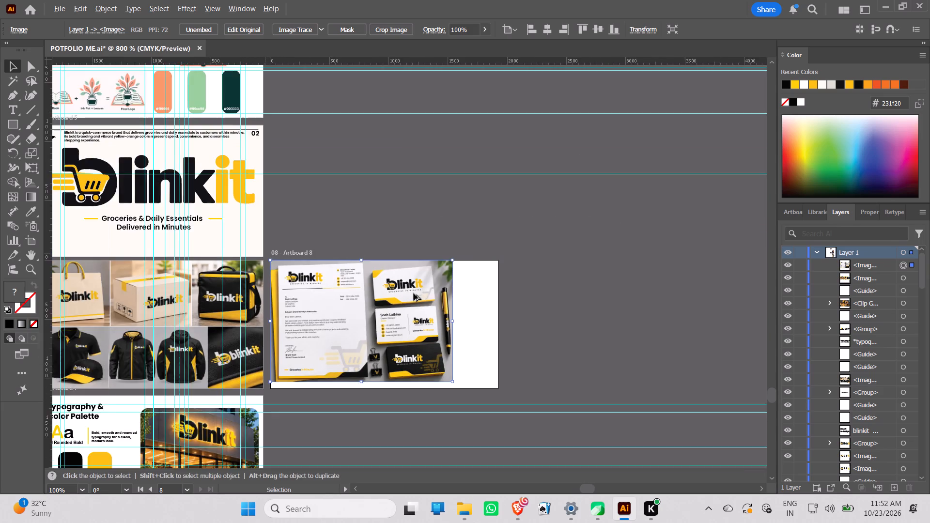
pyautogui.moveTo(404, 287); pyautogui.dragTo(271, 202, button='middle')
pyautogui.scroll(1, 271, 202)
pyautogui.moveTo(320, 311); pyautogui.dragTo(337, 333)
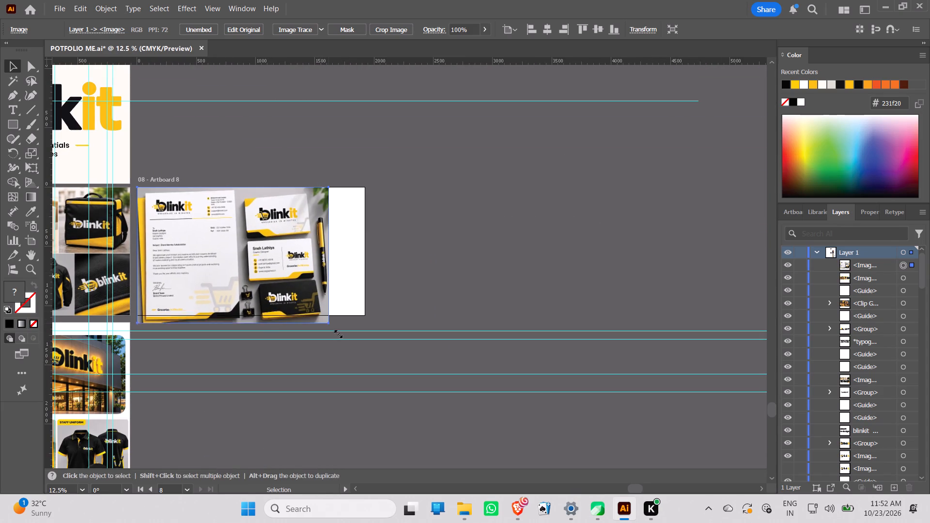
pyautogui.moveTo(337, 333); pyautogui.dragTo(362, 349)
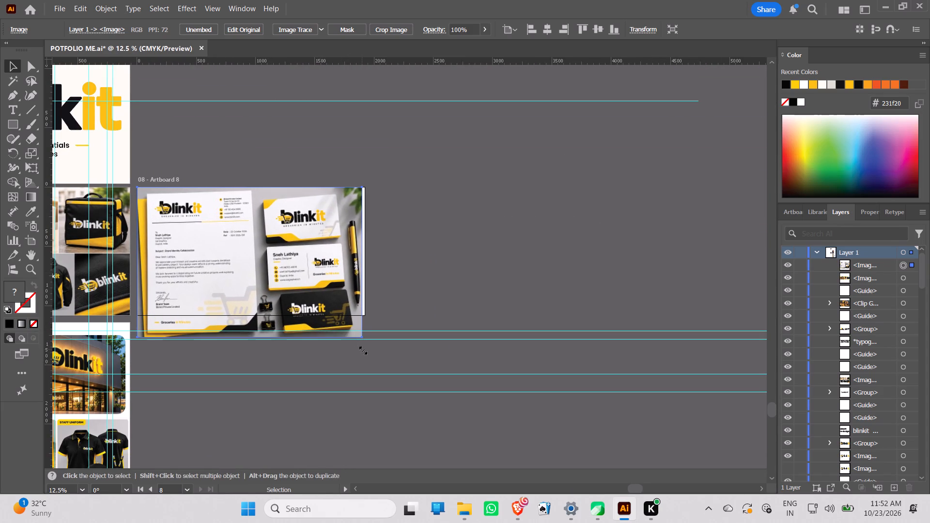
pyautogui.moveTo(362, 349); pyautogui.dragTo(364, 349)
pyautogui.keyDown('alt'); pyautogui.scroll(6, 284, 343); pyautogui.keyUp('alt')
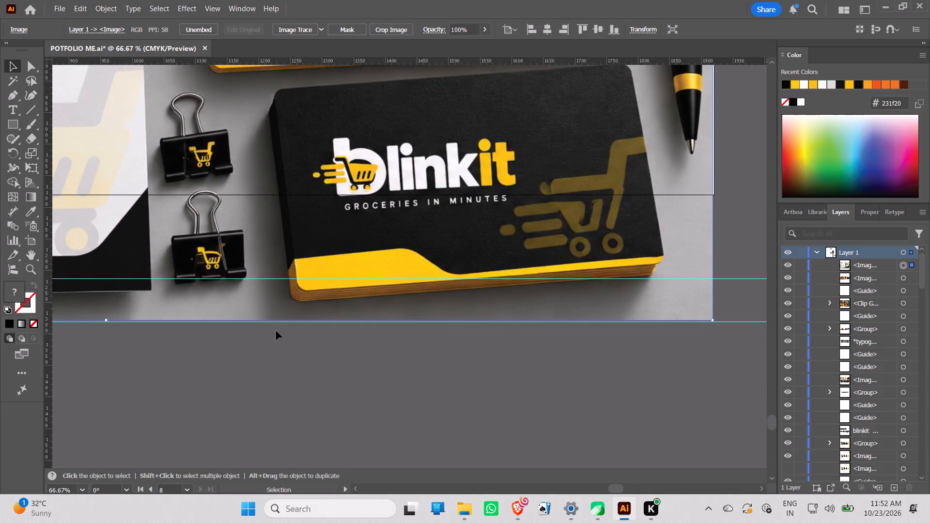
pyautogui.keyDown('alt'); pyautogui.scroll(-5, 276, 331); pyautogui.keyUp('alt')
pyautogui.click(566, 209)
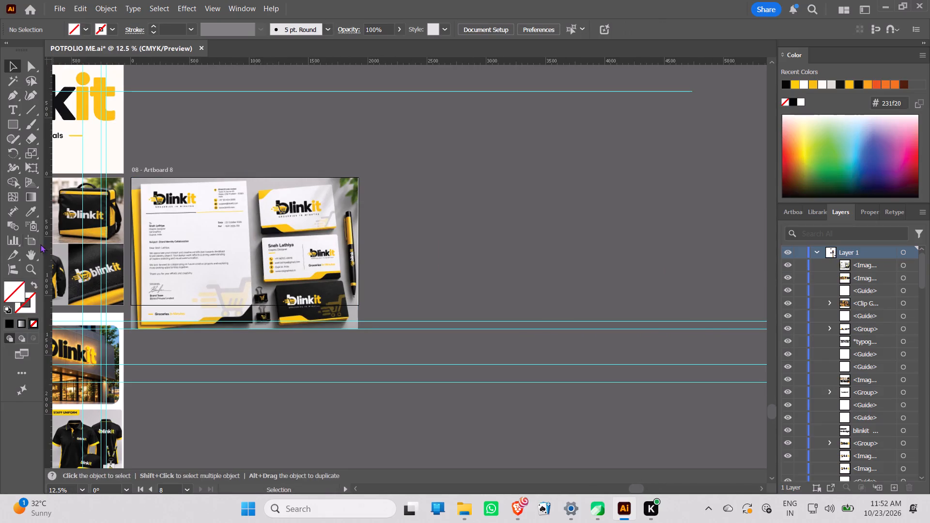
# Extend the bottom edge of Artboard 8 to the mockup's lower edge, for a height of about 1276 px.
pyautogui.click(36, 244)
pyautogui.keyDown('alt'); pyautogui.scroll(5, 212, 326); pyautogui.keyUp('alt')
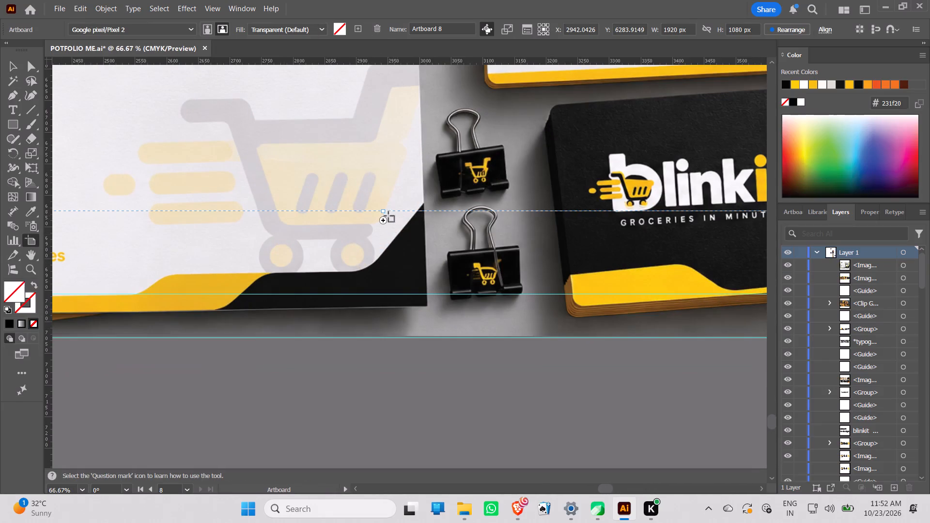
pyautogui.moveTo(381, 211); pyautogui.dragTo(351, 323)
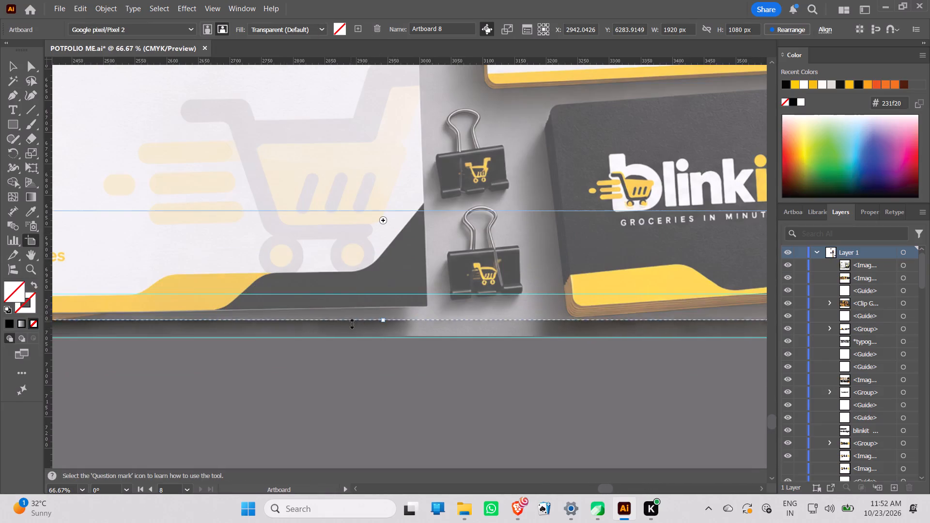
pyautogui.moveTo(351, 323); pyautogui.dragTo(349, 337)
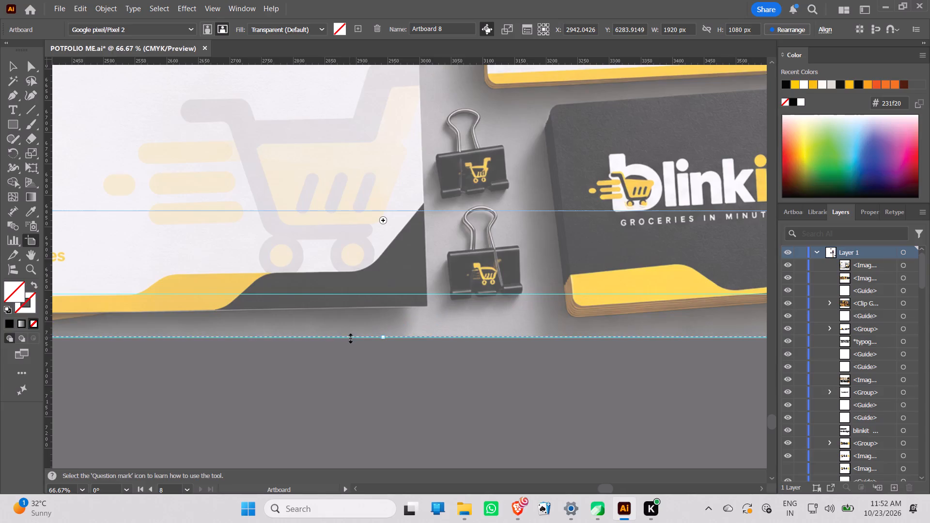
pyautogui.moveTo(349, 337); pyautogui.dragTo(349, 335)
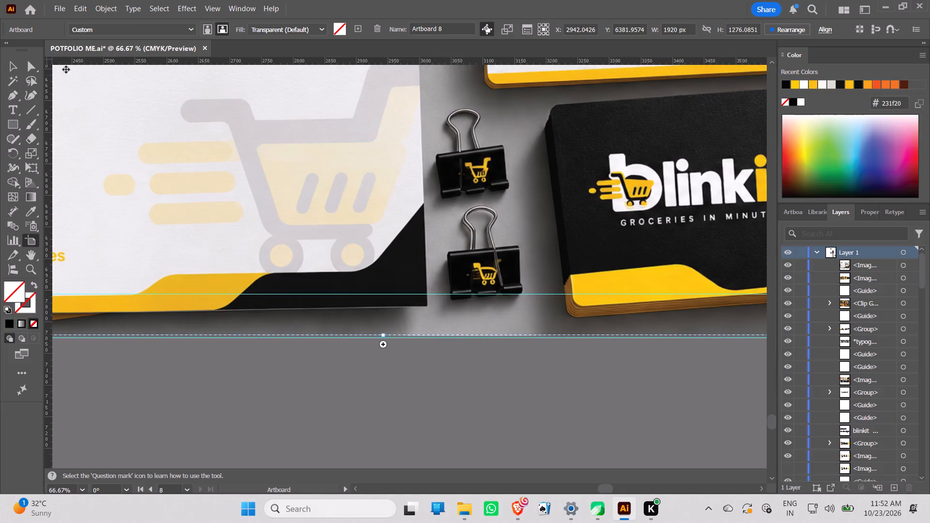
pyautogui.click(15, 68)
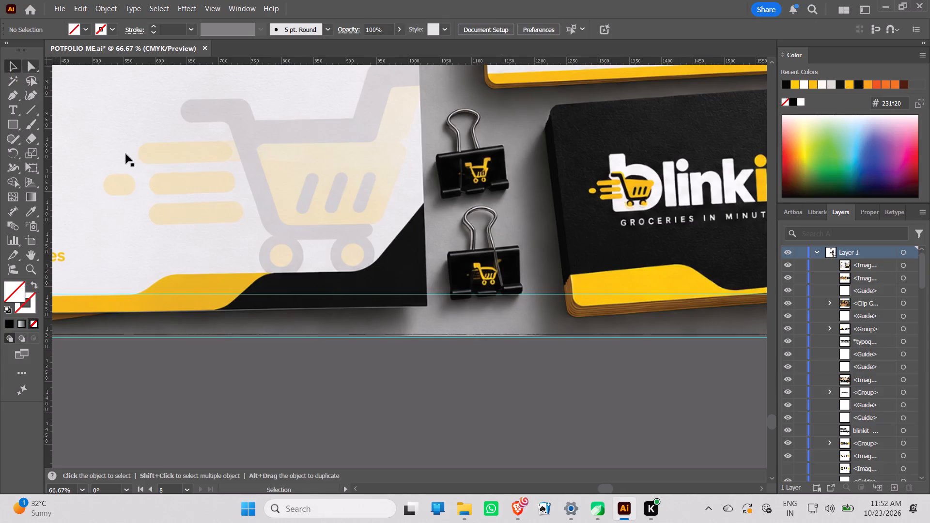
# Review the overall portfolio layout and where the stationery artboard sits among the other pages.
pyautogui.keyDown('alt'); pyautogui.scroll(-5, 366, 304); pyautogui.keyUp('alt')
pyautogui.keyDown('alt'); pyautogui.scroll(-3, 491, 236); pyautogui.keyUp('alt')
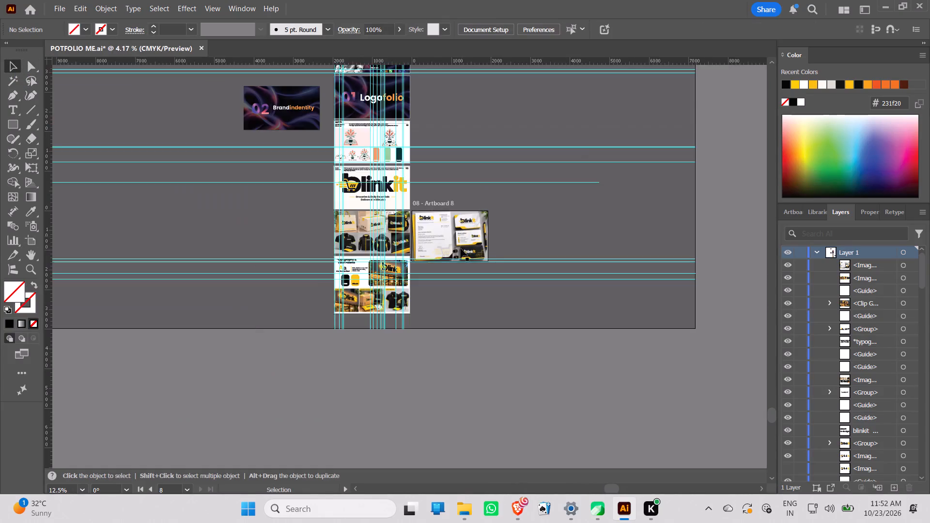
pyautogui.keyDown('alt'); pyautogui.scroll(5, 450, 252); pyautogui.keyUp('alt')
pyautogui.scroll(-3, 475, 247)
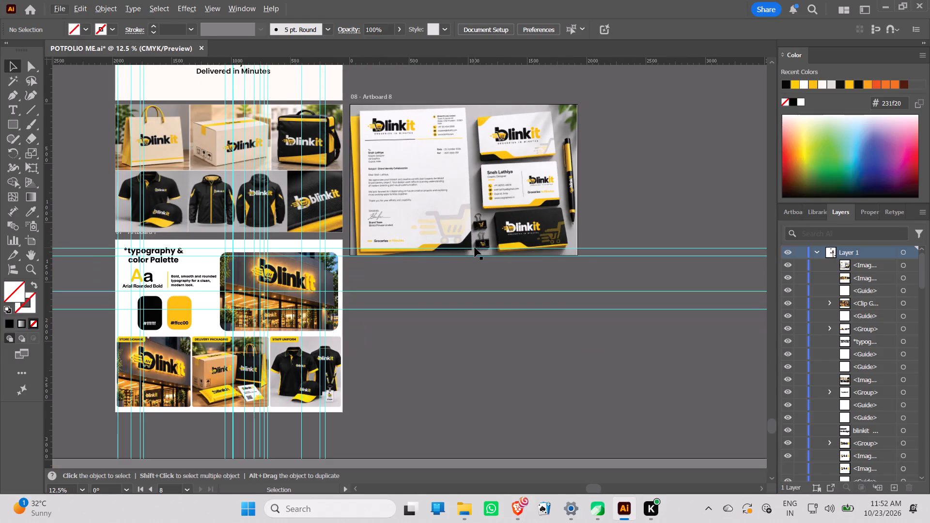
pyautogui.scroll(-3, 475, 247)
pyautogui.moveTo(334, 309); pyautogui.dragTo(663, 308, button='middle')
pyautogui.moveTo(575, 304); pyautogui.dragTo(338, 425, button='middle')
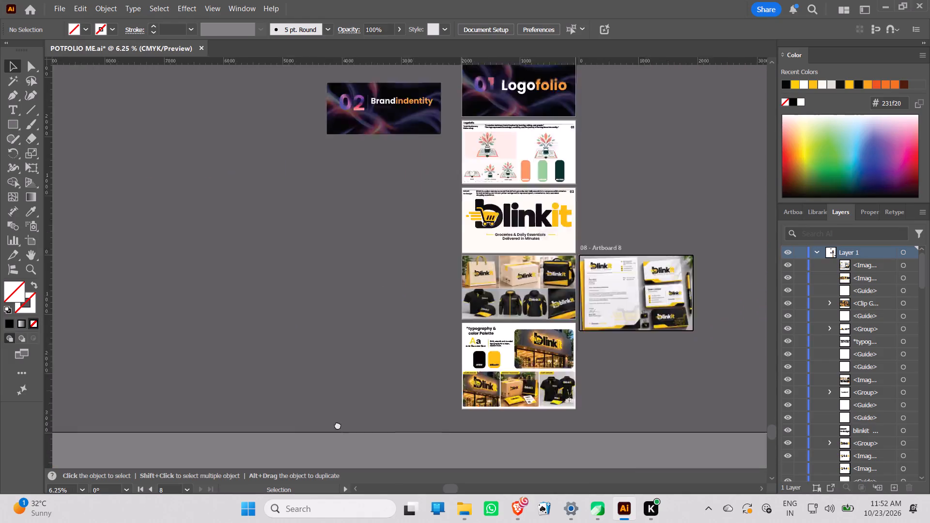
pyautogui.moveTo(338, 425); pyautogui.dragTo(190, 471, button='middle')
pyautogui.moveTo(394, 267); pyautogui.dragTo(480, 354, button='middle')
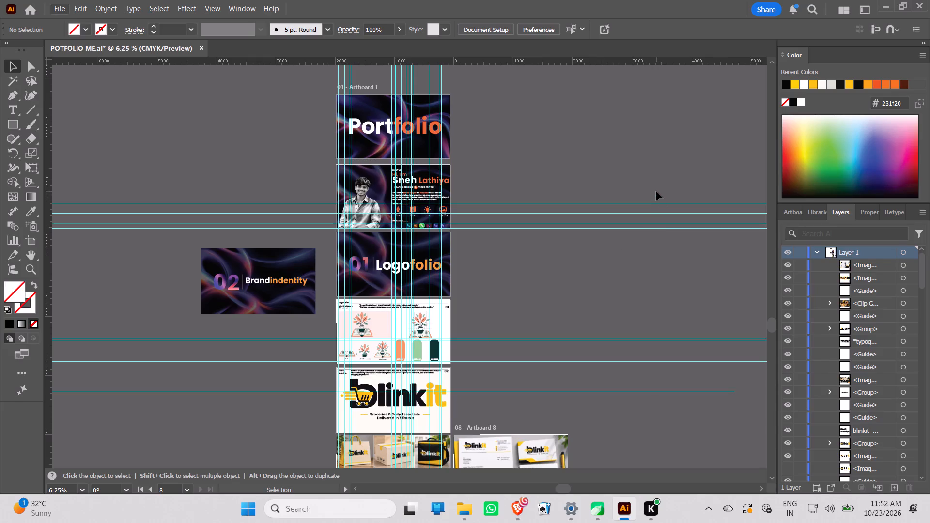
pyautogui.scroll(1, 609, 282)
pyautogui.moveTo(542, 276); pyautogui.dragTo(383, 193, button='middle')
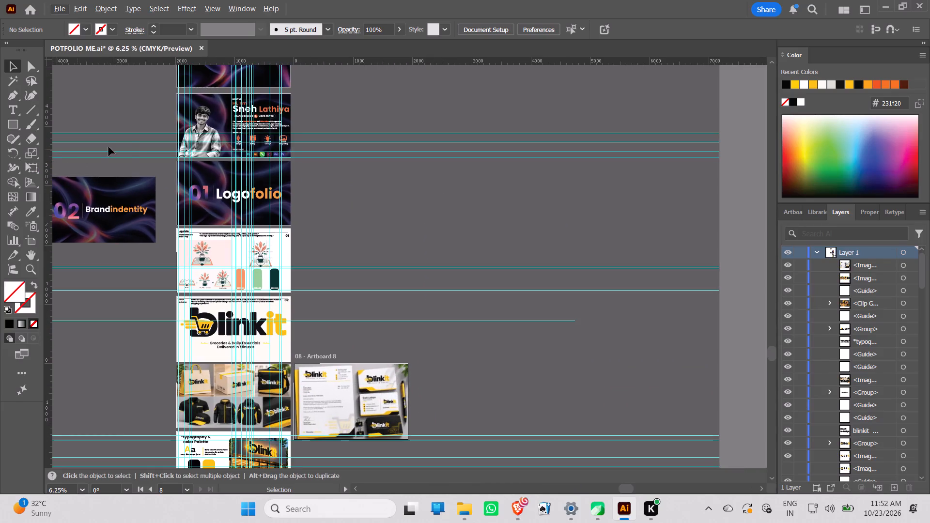
pyautogui.scroll(-2, 449, 260)
pyautogui.keyDown('alt'); pyautogui.scroll(2, 316, 340); pyautogui.keyUp('alt')
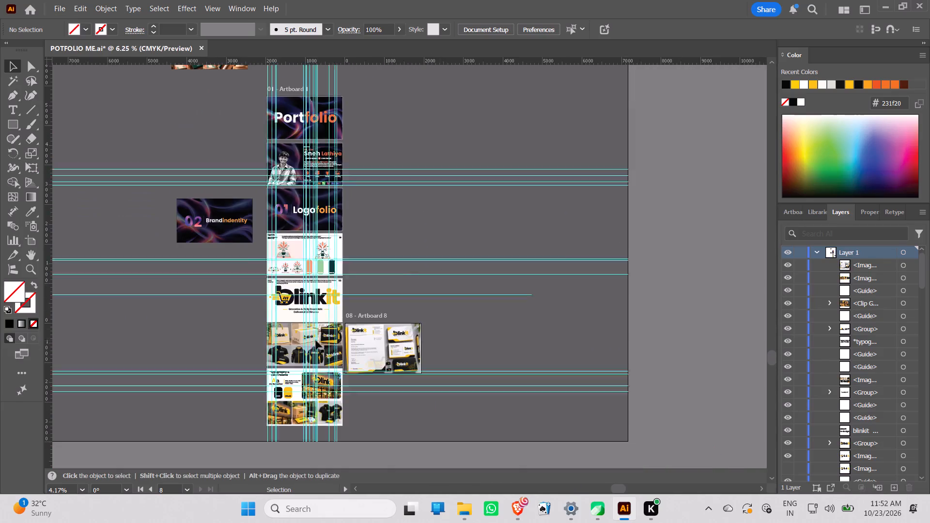
# Examine the visiting cards in the stationery mockup up close, including the designer's name and contact details.
pyautogui.keyDown('alt'); pyautogui.scroll(3, 316, 340); pyautogui.keyUp('alt')
pyautogui.scroll(1, 691, 308)
pyautogui.moveTo(691, 308); pyautogui.dragTo(340, 128, button='middle')
pyautogui.keyDown('alt'); pyautogui.scroll(4, 443, 292); pyautogui.keyUp('alt')
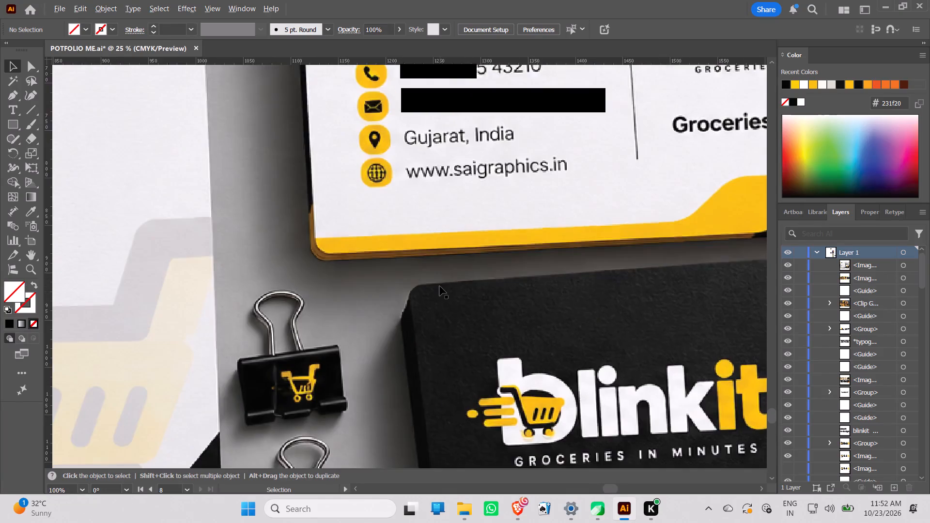
pyautogui.scroll(-3, 440, 286)
pyautogui.keyDown('alt'); pyautogui.scroll(1, 455, 195); pyautogui.keyUp('alt')
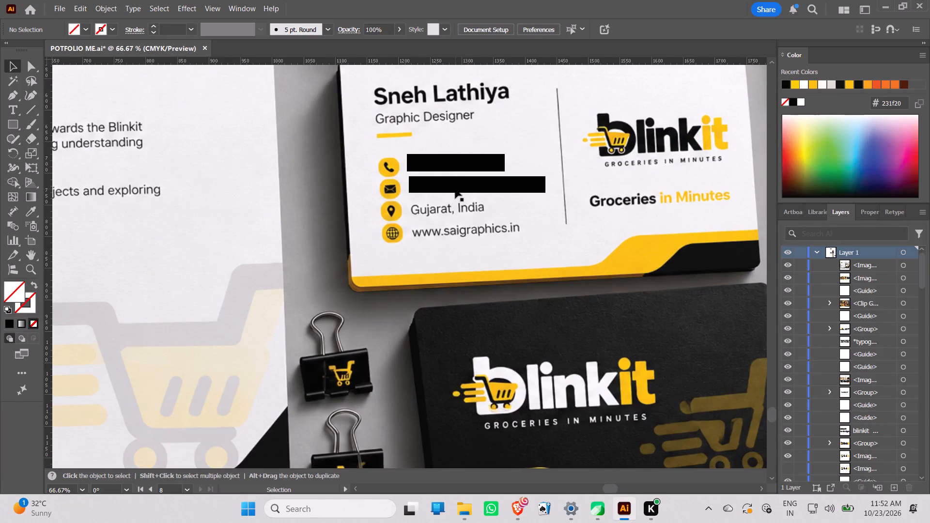
pyautogui.keyDown('alt'); pyautogui.scroll(1, 455, 189); pyautogui.keyUp('alt')
pyautogui.moveTo(349, 396); pyautogui.dragTo(323, 404, button='middle')
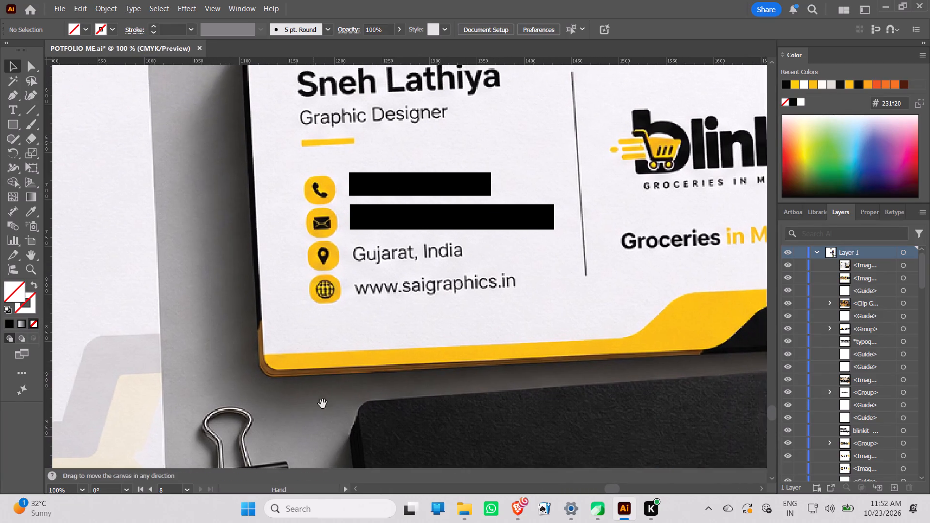
pyautogui.moveTo(323, 404); pyautogui.dragTo(316, 420, button='middle')
pyautogui.moveTo(413, 125); pyautogui.dragTo(390, 279, button='middle')
pyautogui.scroll(1, 390, 279)
pyautogui.keyDown('alt'); pyautogui.scroll(-1, 414, 287); pyautogui.keyUp('alt')
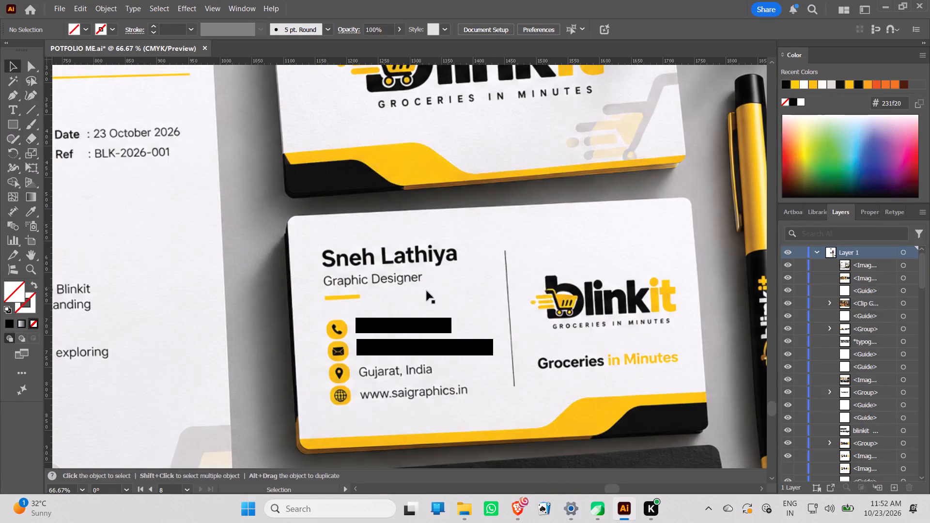
# Examine the letterhead in the stationery mockup, including its signature block, header, company contact details, date and reference.
pyautogui.moveTo(481, 305); pyautogui.dragTo(905, 110, button='middle')
pyautogui.moveTo(556, 231); pyautogui.dragTo(846, 103, button='middle')
pyautogui.keyDown('alt'); pyautogui.scroll(2, 618, 222); pyautogui.keyUp('alt')
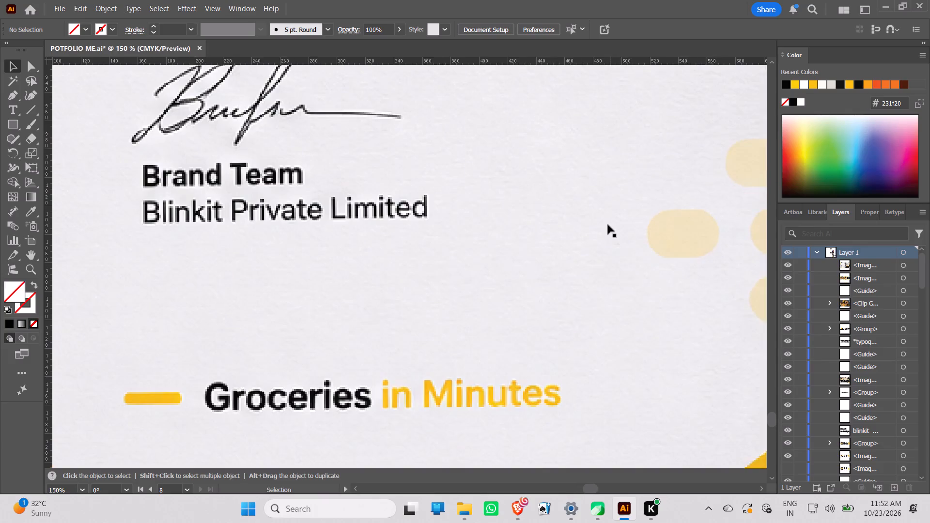
pyautogui.keyDown('alt'); pyautogui.scroll(-3, 597, 230); pyautogui.keyUp('alt')
pyautogui.keyDown('alt'); pyautogui.scroll(-3, 561, 208); pyautogui.keyUp('alt')
pyautogui.scroll(1, 443, 337)
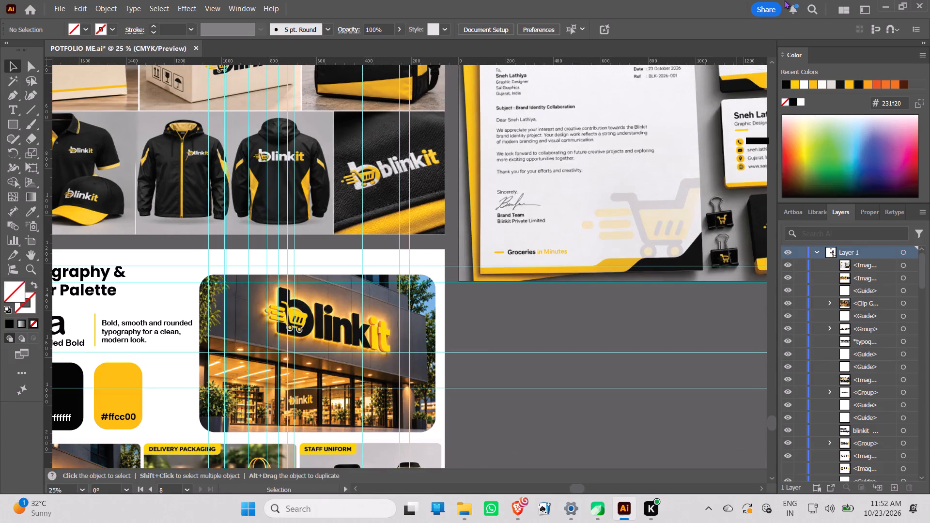
pyautogui.moveTo(651, 176); pyautogui.dragTo(572, 326, button='middle')
pyautogui.keyDown('alt'); pyautogui.scroll(3, 542, 210); pyautogui.keyUp('alt')
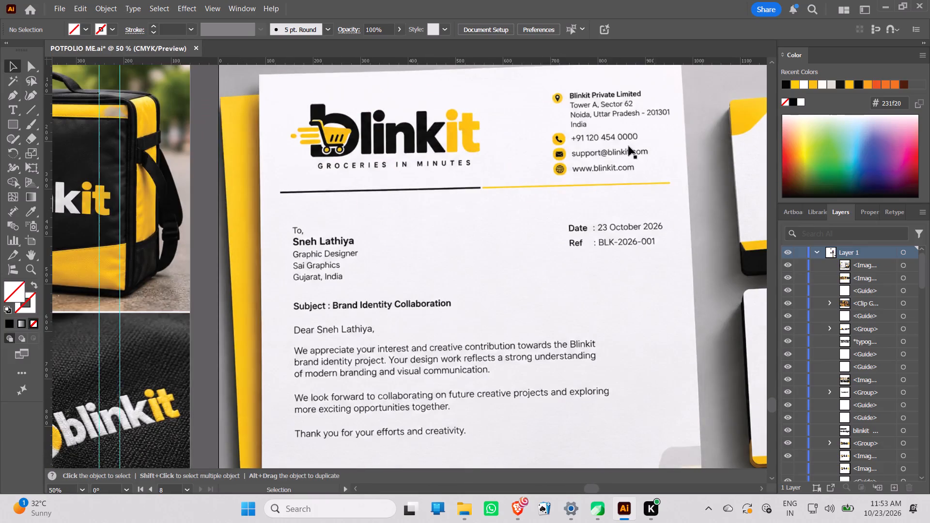
pyautogui.keyDown('alt'); pyautogui.scroll(2, 626, 146); pyautogui.keyUp('alt')
pyautogui.keyDown('alt'); pyautogui.scroll(-1, 594, 192); pyautogui.keyUp('alt')
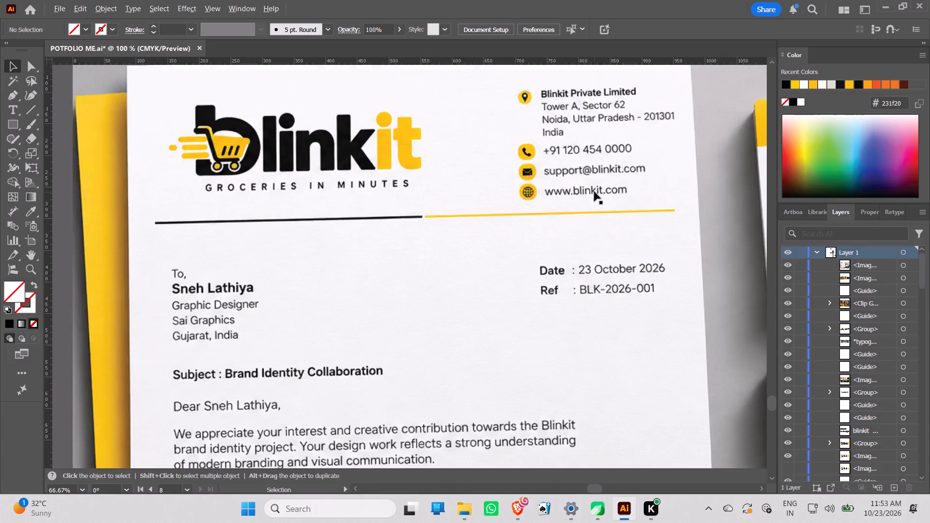
pyautogui.keyDown('alt'); pyautogui.scroll(3, 594, 192); pyautogui.keyUp('alt')
pyautogui.keyDown('alt'); pyautogui.scroll(-1, 594, 192); pyautogui.keyUp('alt')
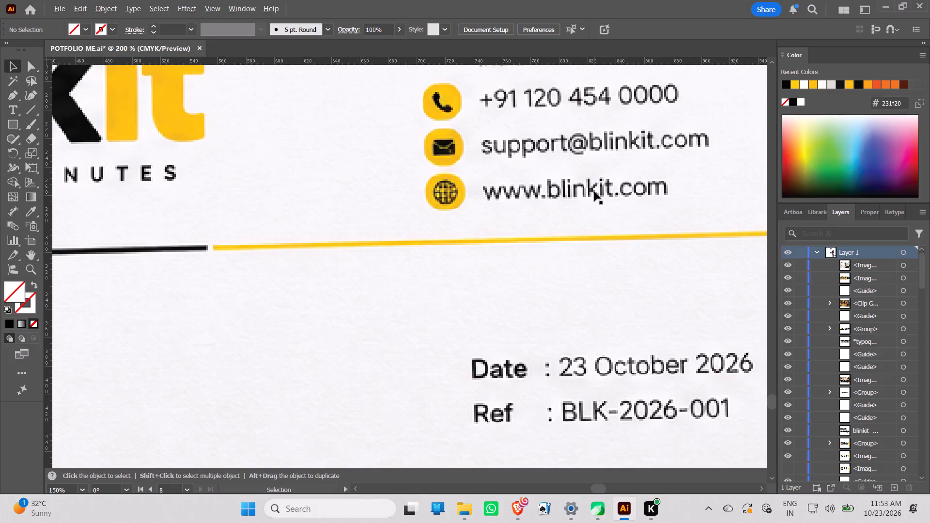
pyautogui.scroll(-3, 594, 192)
pyautogui.keyDown('alt'); pyautogui.scroll(-4, 594, 192); pyautogui.keyUp('alt')
pyautogui.keyDown('alt'); pyautogui.scroll(2, 589, 241); pyautogui.keyUp('alt')
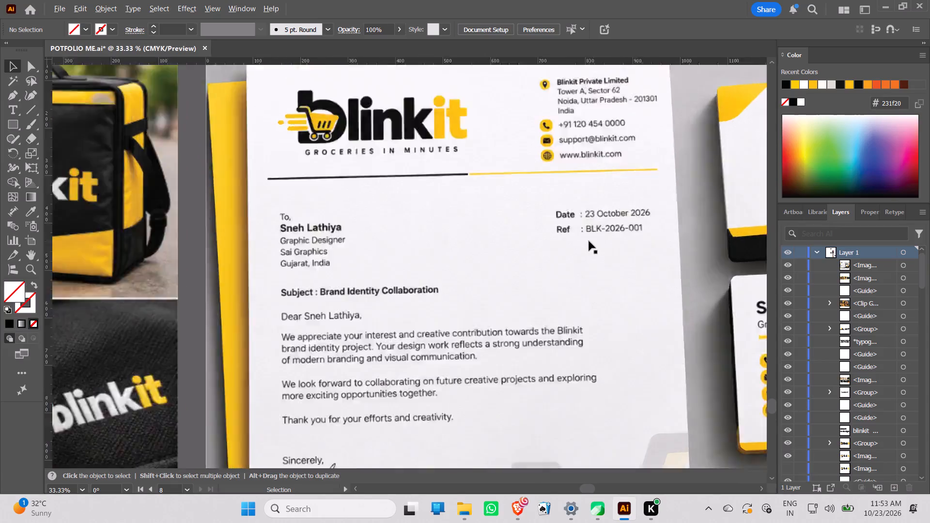
pyautogui.keyDown('alt'); pyautogui.scroll(1, 589, 241); pyautogui.keyUp('alt')
pyautogui.keyDown('alt'); pyautogui.scroll(-2, 589, 241); pyautogui.keyUp('alt')
pyautogui.keyDown('alt'); pyautogui.scroll(4, 589, 241); pyautogui.keyUp('alt')
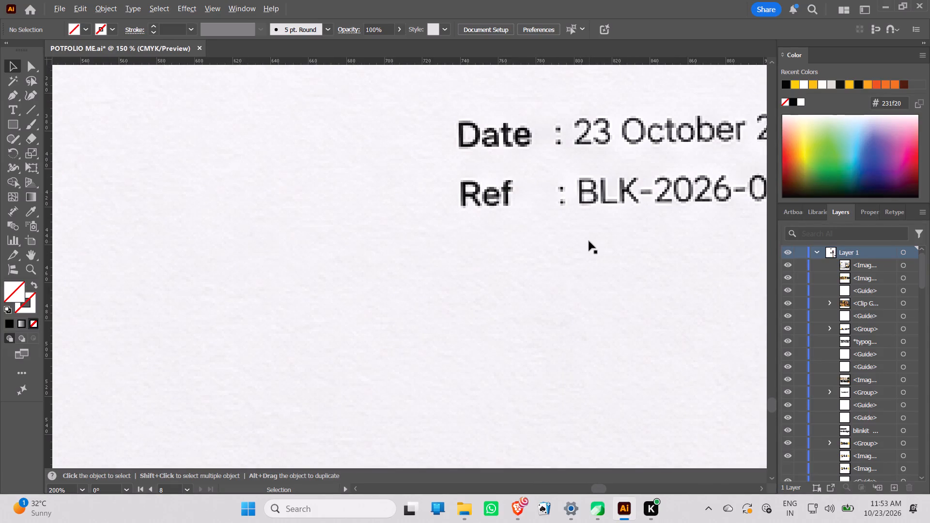
pyautogui.keyDown('alt'); pyautogui.scroll(-6, 589, 241); pyautogui.keyUp('alt')
pyautogui.scroll(5, 427, 273)
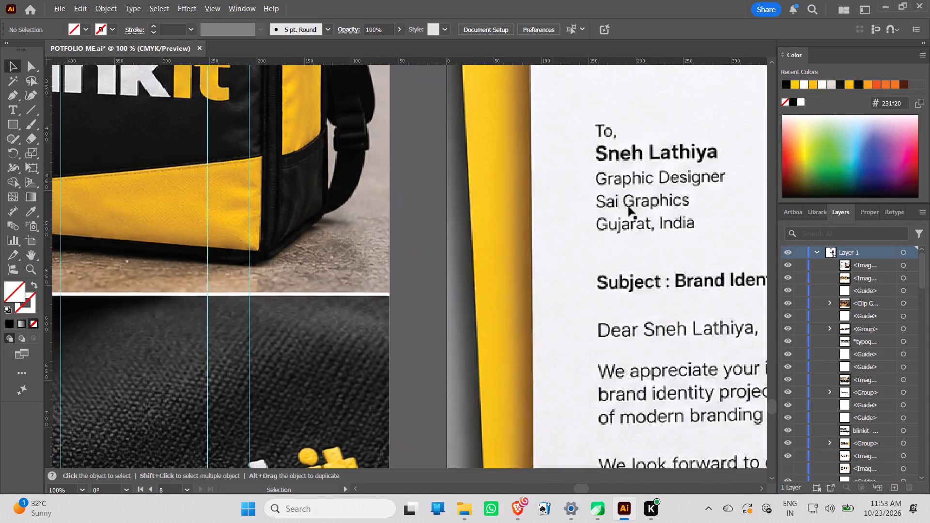
pyautogui.moveTo(619, 208); pyautogui.dragTo(474, 233, button='middle')
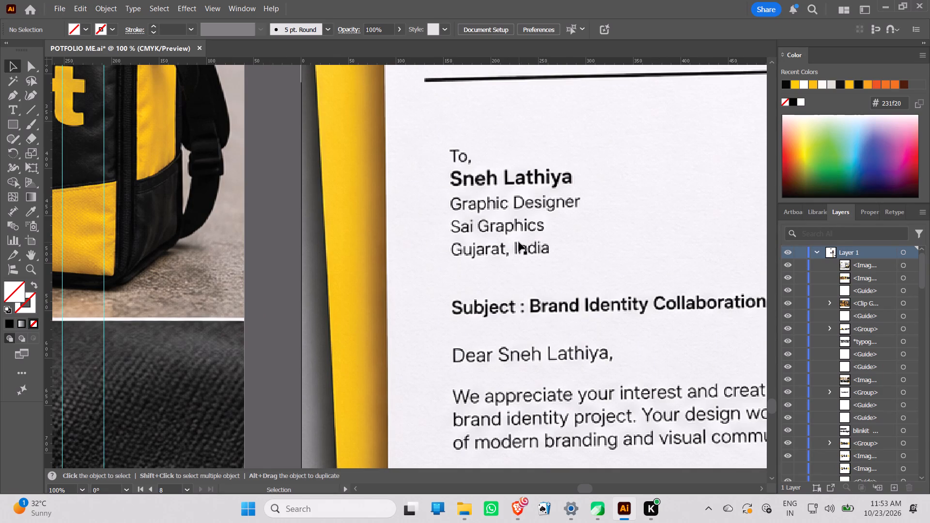
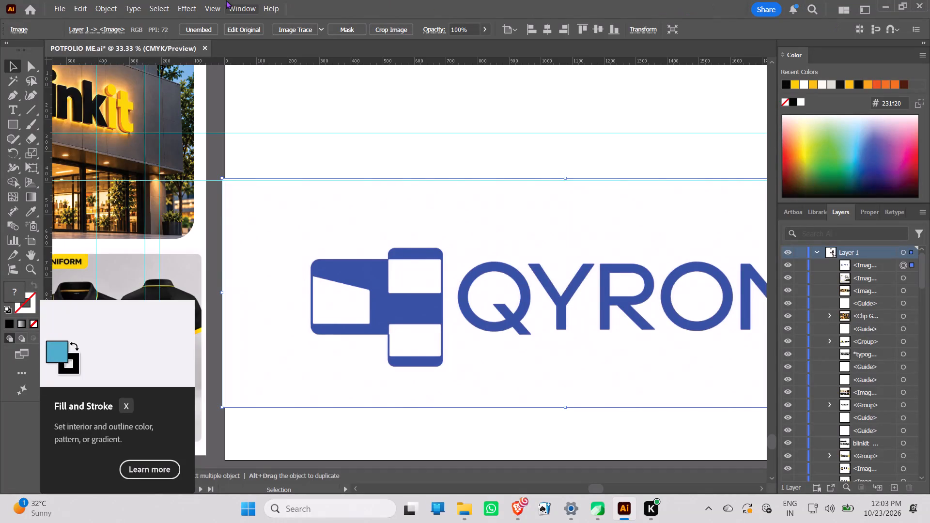
# Start a Pen tool path on the QYRON icon, tracing the left block's rounded upper-left corner.
pyautogui.click(12, 99)
pyautogui.keyDown('alt'); pyautogui.scroll(4, 340, 290); pyautogui.keyUp('alt')
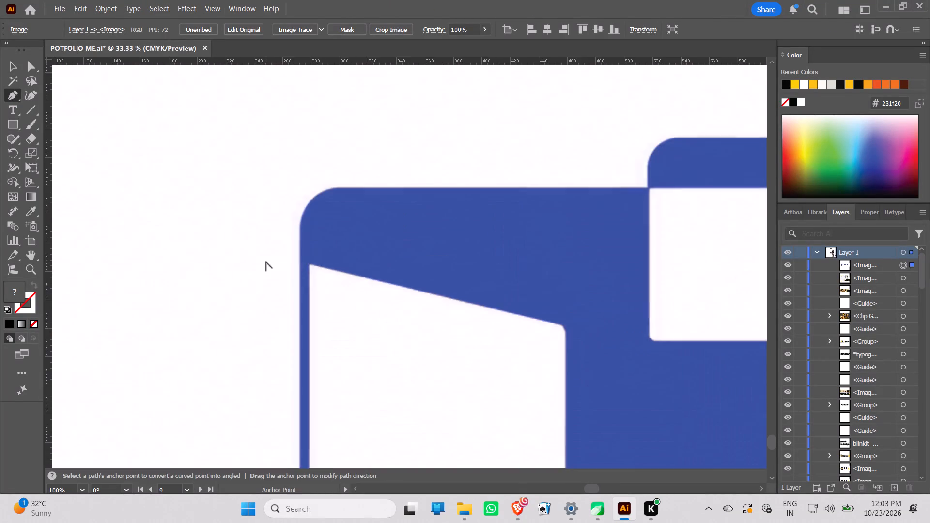
pyautogui.keyDown('alt'); pyautogui.scroll(3, 308, 215); pyautogui.keyUp('alt')
pyautogui.click(288, 236)
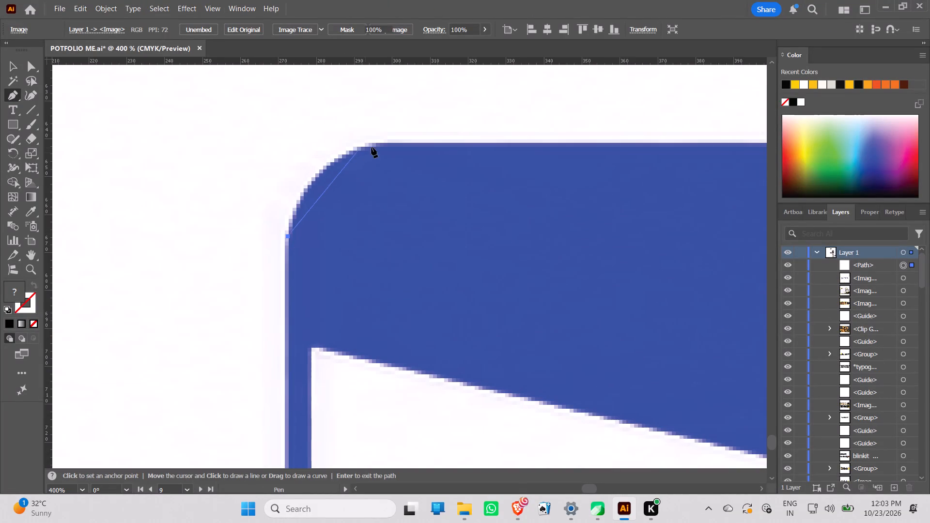
pyautogui.moveTo(387, 142); pyautogui.dragTo(479, 130)
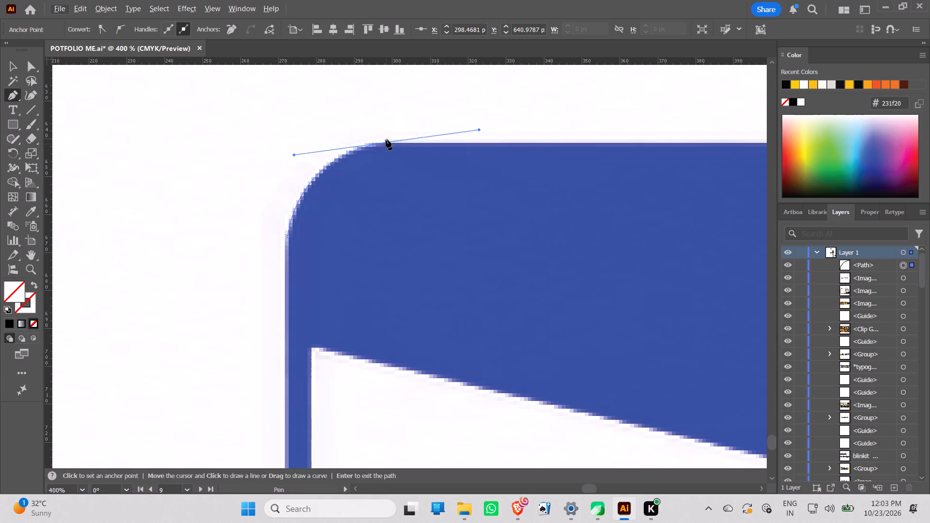
pyautogui.click(386, 144)
# Continue the path along the left block's top edge and around the tall right block's rounded upper-left corner.
pyautogui.keyDown('alt'); pyautogui.scroll(-4, 507, 185); pyautogui.keyUp('alt')
pyautogui.moveTo(558, 200); pyautogui.dragTo(252, 184, button='middle')
pyautogui.keyDown('alt'); pyautogui.scroll(-3, 375, 191); pyautogui.keyUp('alt')
pyautogui.keyDown('alt'); pyautogui.scroll(7, 425, 178); pyautogui.keyUp('alt')
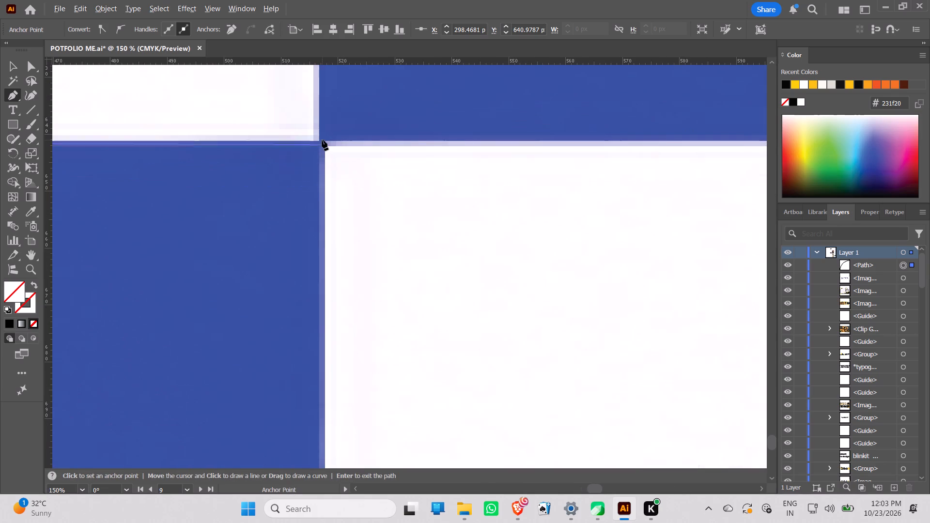
pyautogui.click(321, 141)
pyautogui.keyDown('alt'); pyautogui.scroll(-4, 329, 138); pyautogui.keyUp('alt')
pyautogui.moveTo(328, 141); pyautogui.dragTo(326, 245, button='middle')
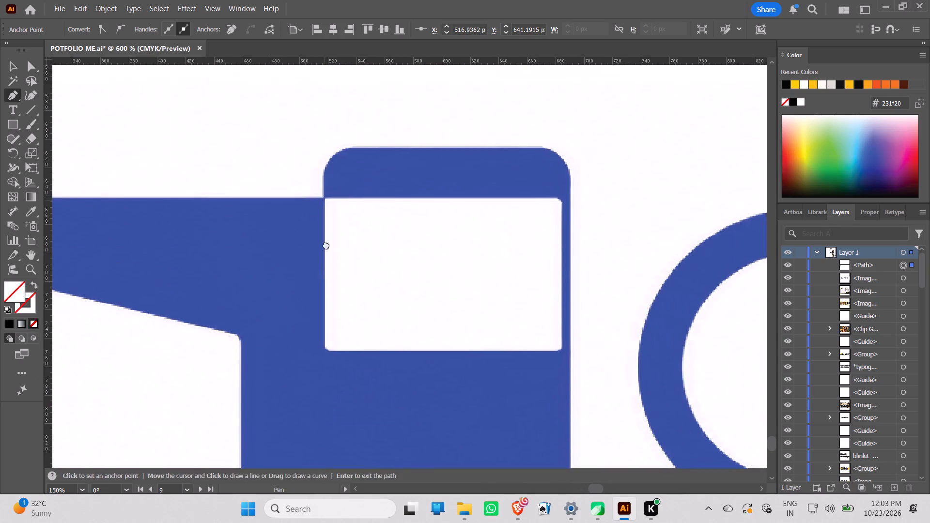
pyautogui.moveTo(326, 245); pyautogui.dragTo(329, 255, button='middle')
pyautogui.scroll(3, 330, 255)
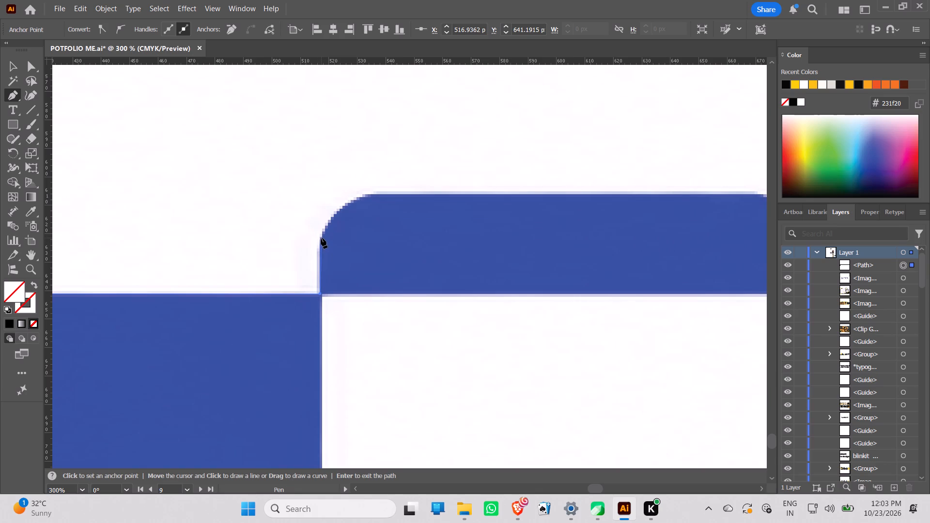
pyautogui.click(321, 238)
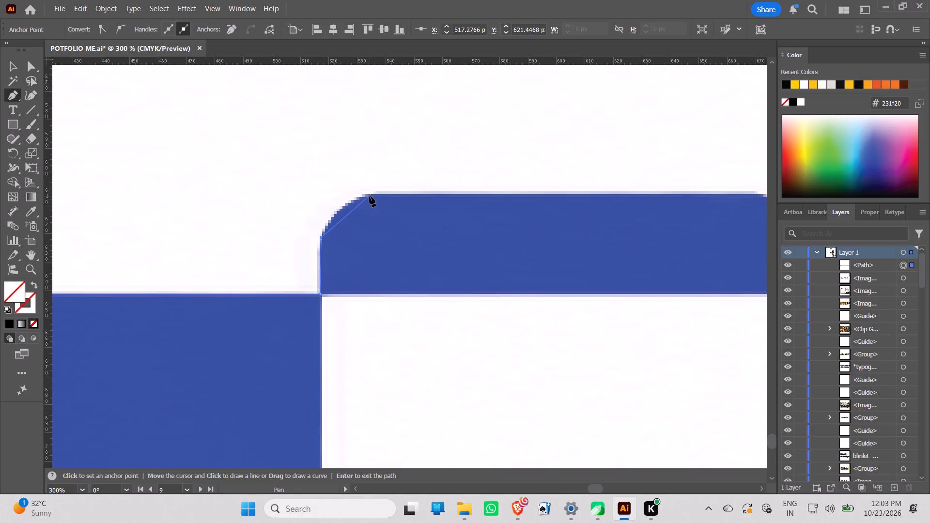
pyautogui.moveTo(369, 195); pyautogui.dragTo(411, 184)
pyautogui.click(371, 195)
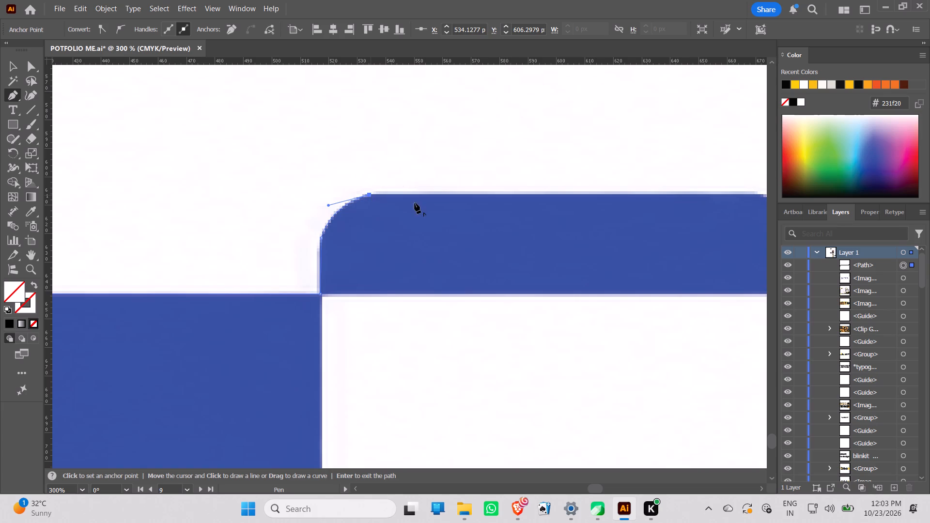
# Trace the tall right block's top edge and its rounded upper-right corner.
pyautogui.scroll(-4, 451, 212)
pyautogui.moveTo(501, 238); pyautogui.dragTo(260, 234, button='middle')
pyautogui.keyDown('alt'); pyautogui.scroll(4, 307, 208); pyautogui.keyUp('alt')
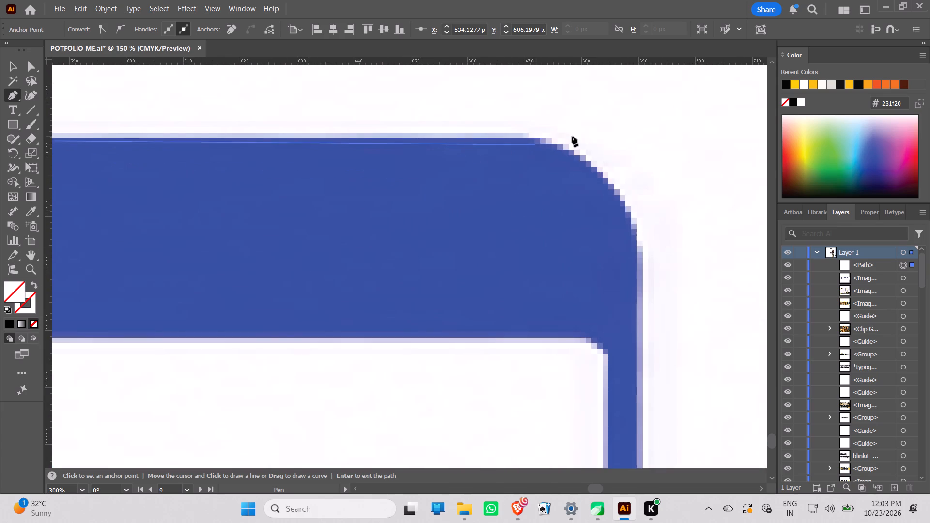
pyautogui.click(533, 137)
pyautogui.moveTo(496, 152); pyautogui.dragTo(316, 117, button='middle')
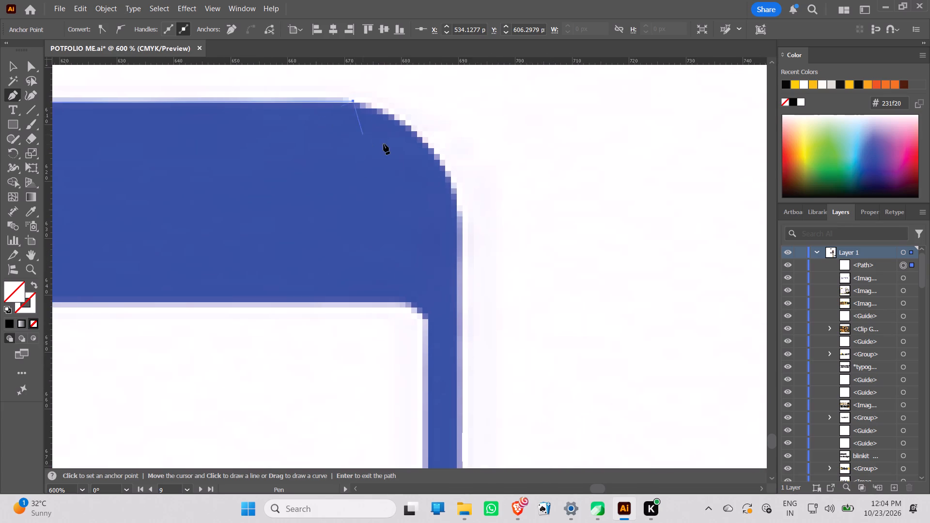
pyautogui.moveTo(457, 207); pyautogui.dragTo(453, 238)
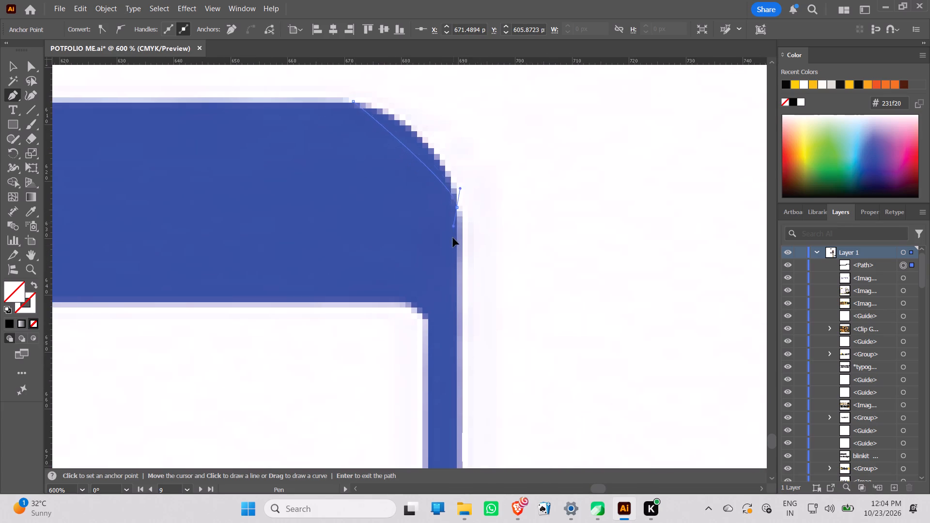
pyautogui.moveTo(453, 238); pyautogui.dragTo(465, 290)
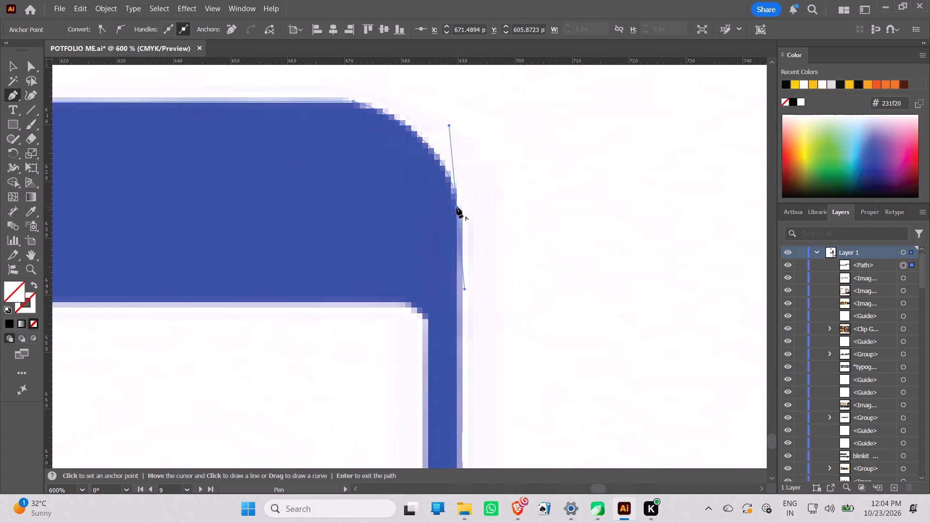
pyautogui.click(457, 207)
# Trace down the tall block's right side and around its rounded lower-right corner.
pyautogui.keyDown('alt'); pyautogui.scroll(-5, 484, 315); pyautogui.keyUp('alt')
pyautogui.moveTo(476, 306); pyautogui.dragTo(433, 129, button='middle')
pyautogui.keyDown('alt'); pyautogui.scroll(3, 464, 321); pyautogui.keyUp('alt')
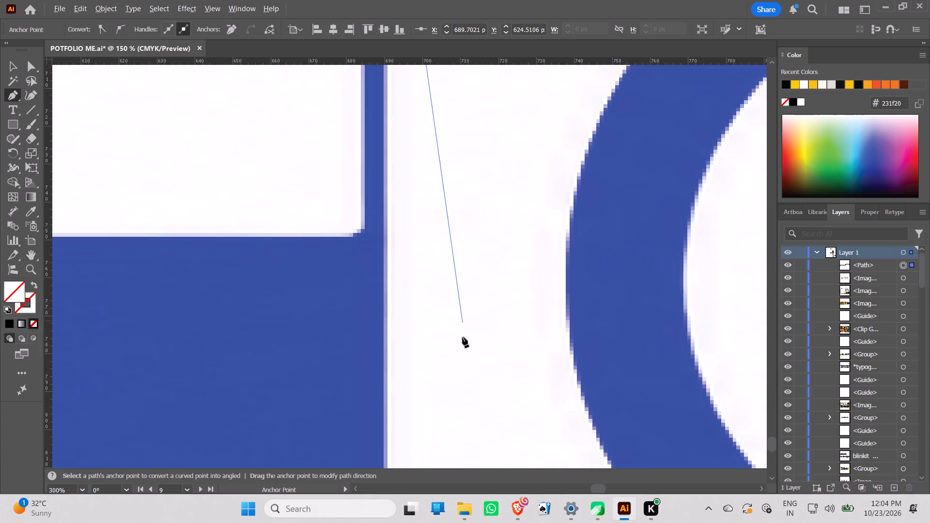
pyautogui.moveTo(456, 340); pyautogui.dragTo(450, 272, button='middle')
pyautogui.keyDown('alt'); pyautogui.scroll(-4, 450, 272); pyautogui.keyUp('alt')
pyautogui.moveTo(424, 373); pyautogui.dragTo(395, 251, button='middle')
pyautogui.keyDown('alt'); pyautogui.scroll(-3, 395, 277); pyautogui.keyUp('alt')
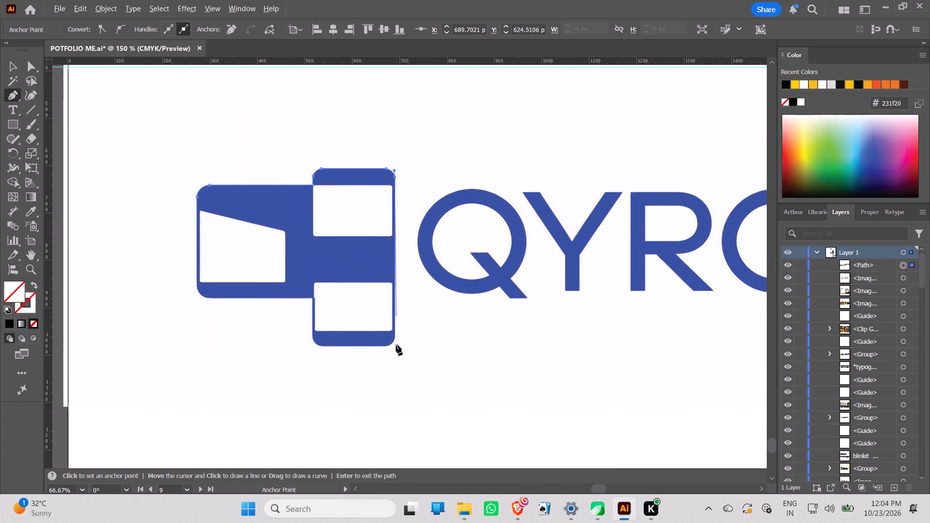
pyautogui.keyDown('alt'); pyautogui.scroll(3, 397, 375); pyautogui.keyUp('alt')
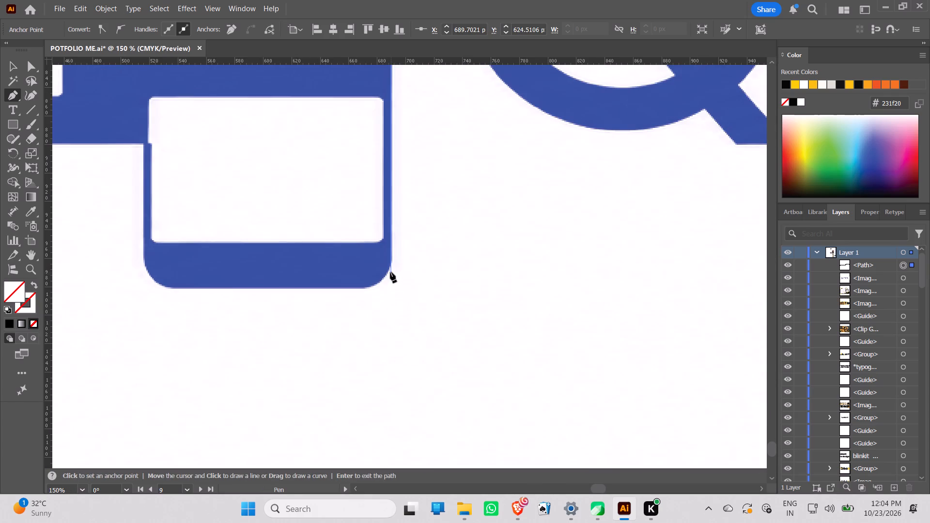
pyautogui.keyDown('alt'); pyautogui.scroll(3, 394, 278); pyautogui.keyUp('alt')
pyautogui.click(387, 230)
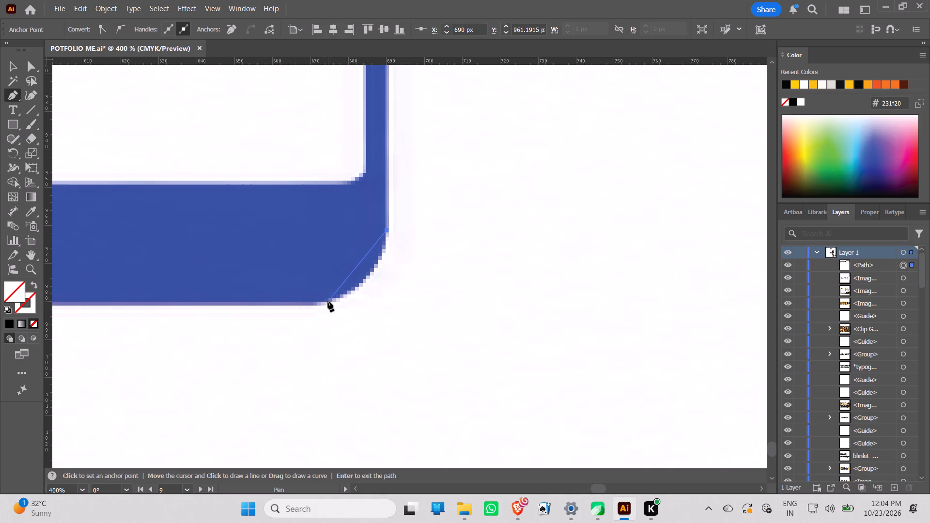
pyautogui.moveTo(328, 301); pyautogui.dragTo(273, 316)
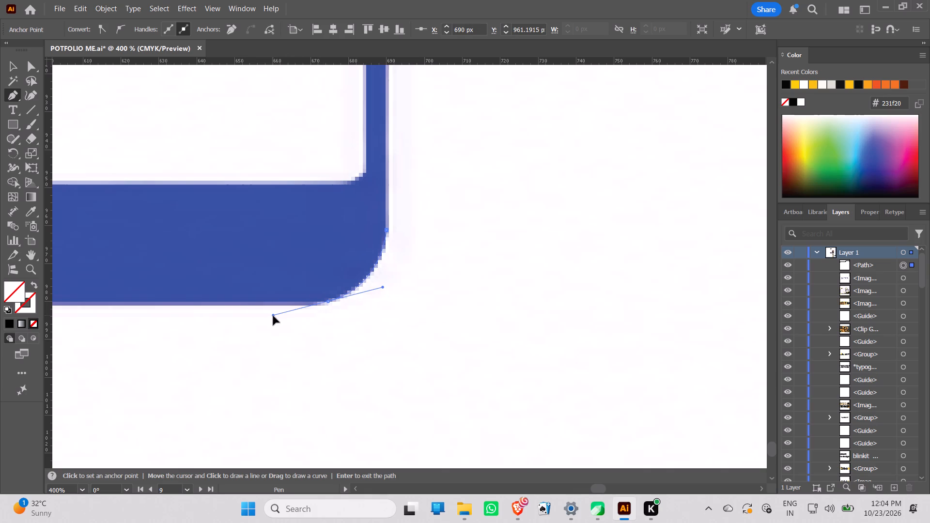
pyautogui.moveTo(273, 316); pyautogui.dragTo(269, 311)
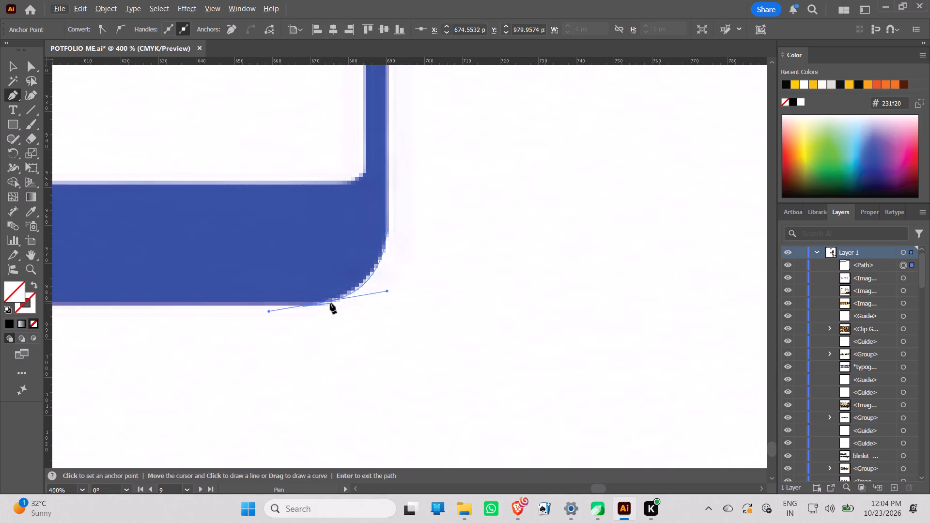
pyautogui.click(328, 301)
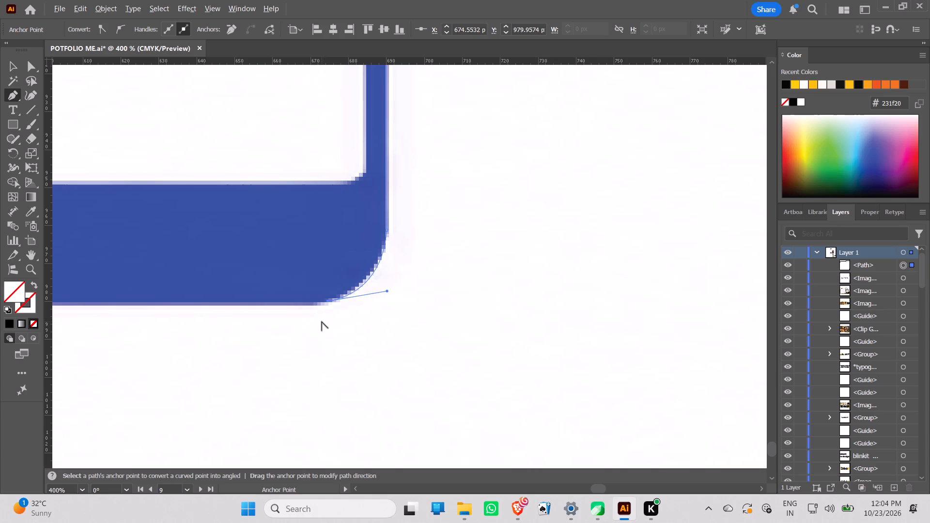
# Trace the tall block's bottom edge and its rounded lower-left corner.
pyautogui.keyDown('alt'); pyautogui.scroll(-4, 322, 322); pyautogui.keyUp('alt')
pyautogui.moveTo(293, 322); pyautogui.dragTo(545, 336, button='middle')
pyautogui.keyDown('alt'); pyautogui.scroll(3, 476, 364); pyautogui.keyUp('alt')
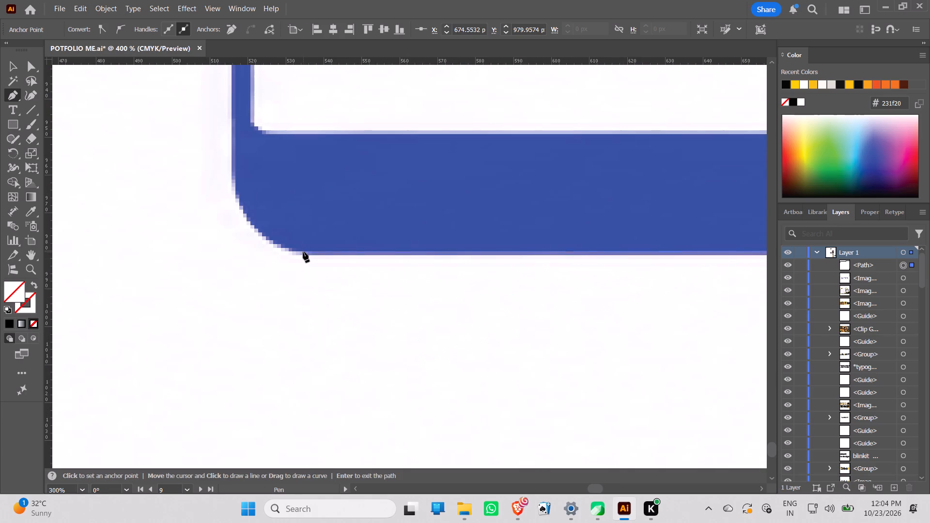
pyautogui.click(303, 252)
pyautogui.moveTo(234, 189); pyautogui.dragTo(231, 169)
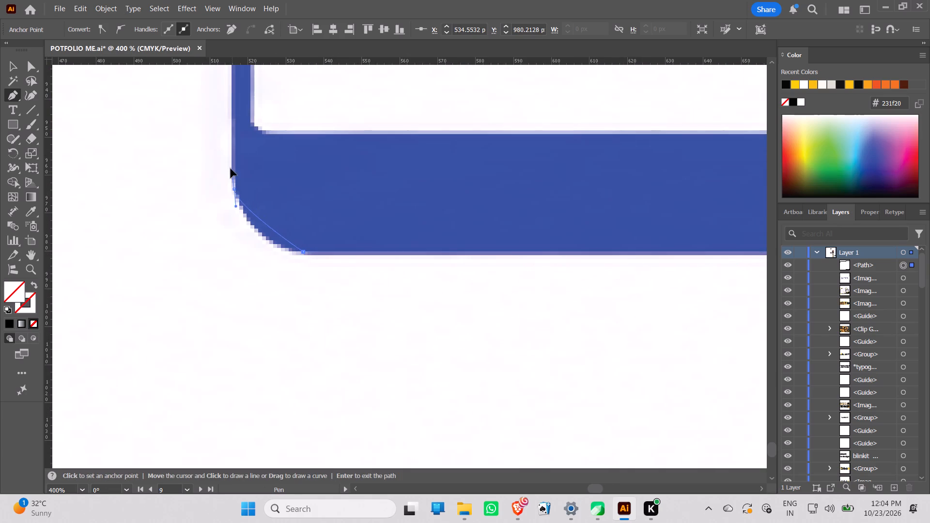
pyautogui.moveTo(231, 169); pyautogui.dragTo(226, 141)
pyautogui.moveTo(226, 141); pyautogui.dragTo(226, 132)
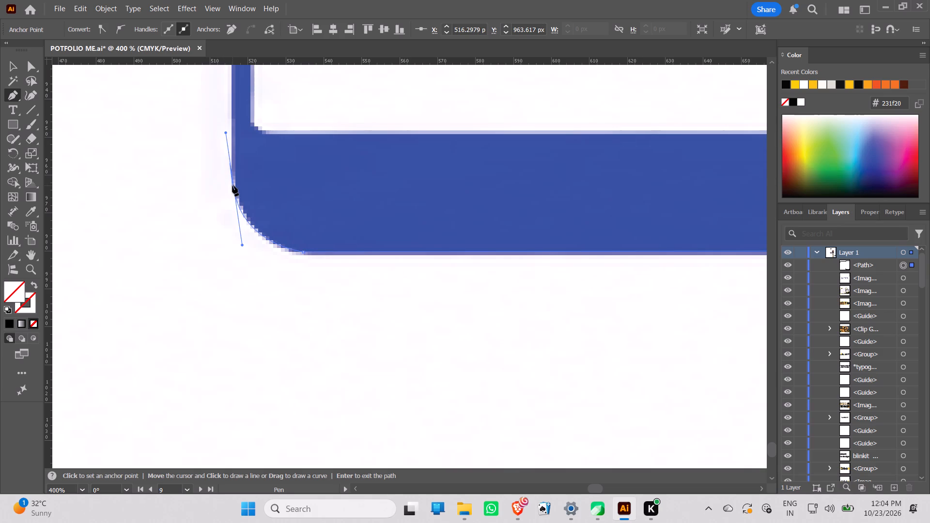
pyautogui.click(232, 188)
# Continue the path up to the junction of the two blocks, along the left block's bottom edge and around its rounded lower-left corner.
pyautogui.keyDown('alt'); pyautogui.scroll(-3, 242, 159); pyautogui.keyUp('alt')
pyautogui.moveTo(240, 169); pyautogui.dragTo(248, 254, button='middle')
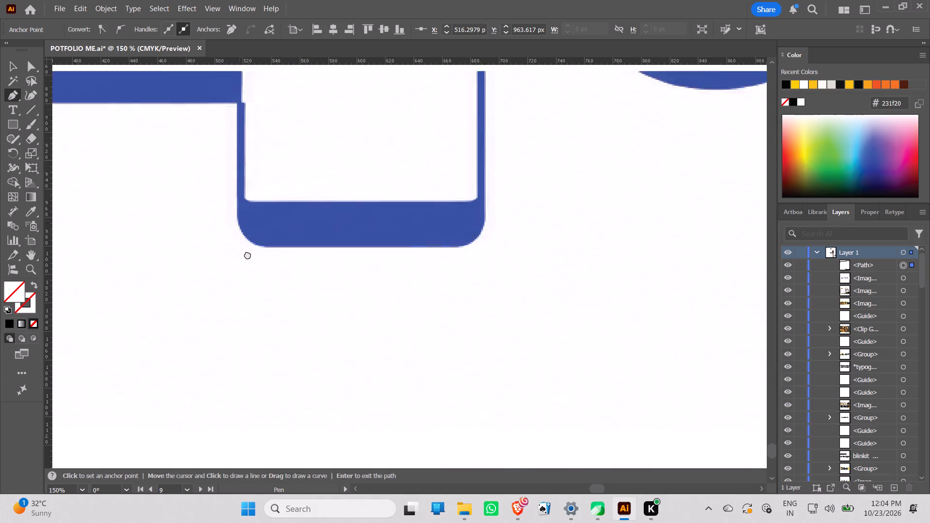
pyautogui.moveTo(248, 254); pyautogui.dragTo(276, 325, button='middle')
pyautogui.keyDown('alt'); pyautogui.scroll(4, 278, 204); pyautogui.keyUp('alt')
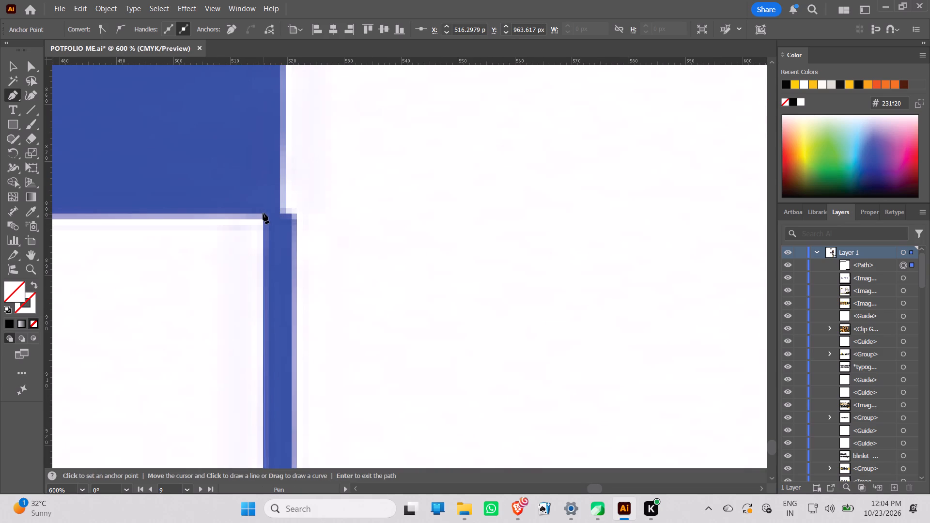
pyautogui.click(263, 213)
pyautogui.keyDown('alt'); pyautogui.scroll(-5, 263, 222); pyautogui.keyUp('alt')
pyautogui.moveTo(243, 264); pyautogui.dragTo(662, 281, button='middle')
pyautogui.keyDown('alt'); pyautogui.scroll(3, 489, 262); pyautogui.keyUp('alt')
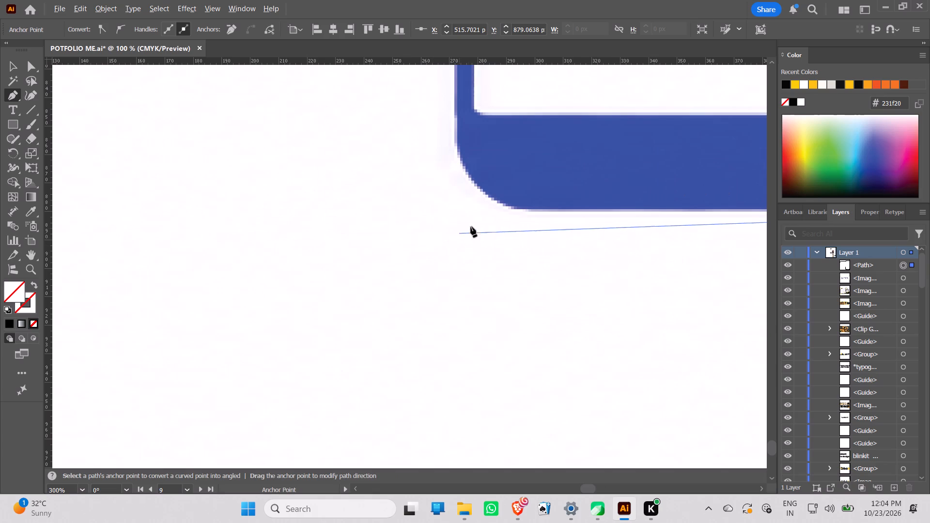
pyautogui.scroll(1, 508, 209)
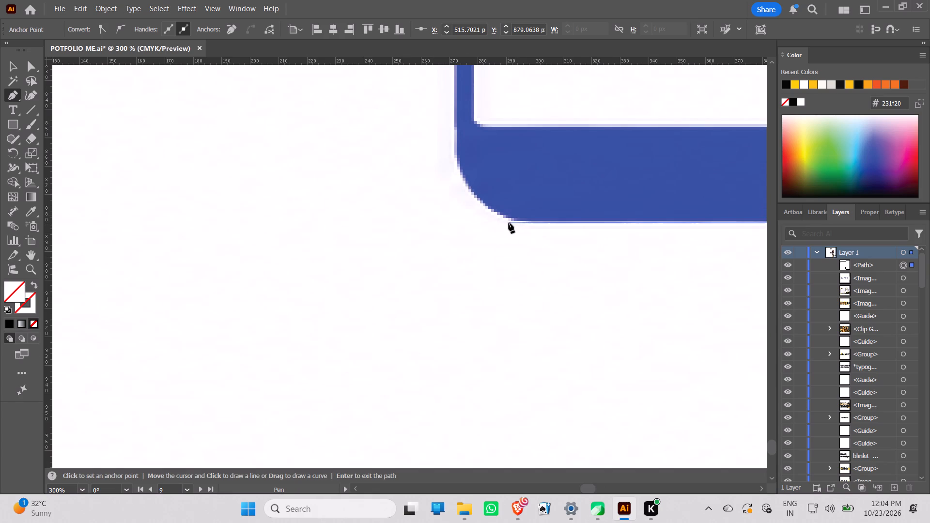
pyautogui.click(513, 221)
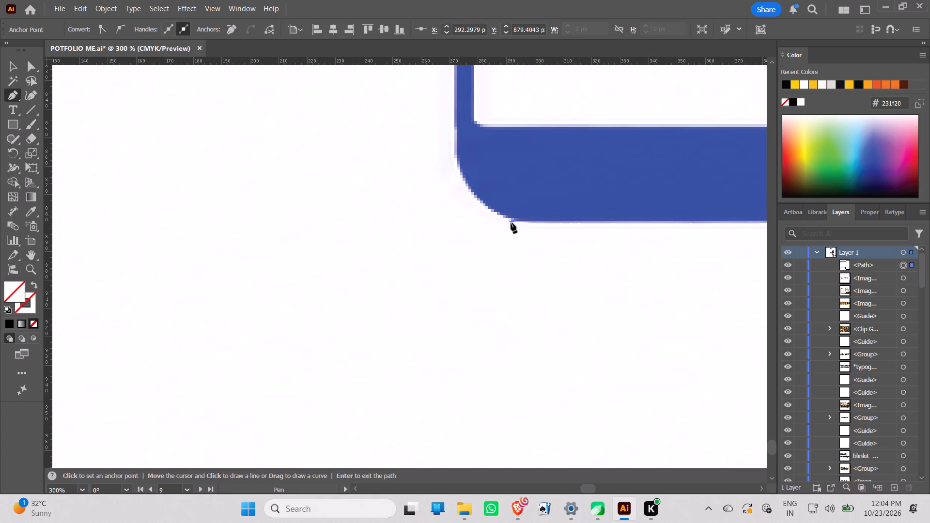
pyautogui.moveTo(457, 158); pyautogui.dragTo(459, 143)
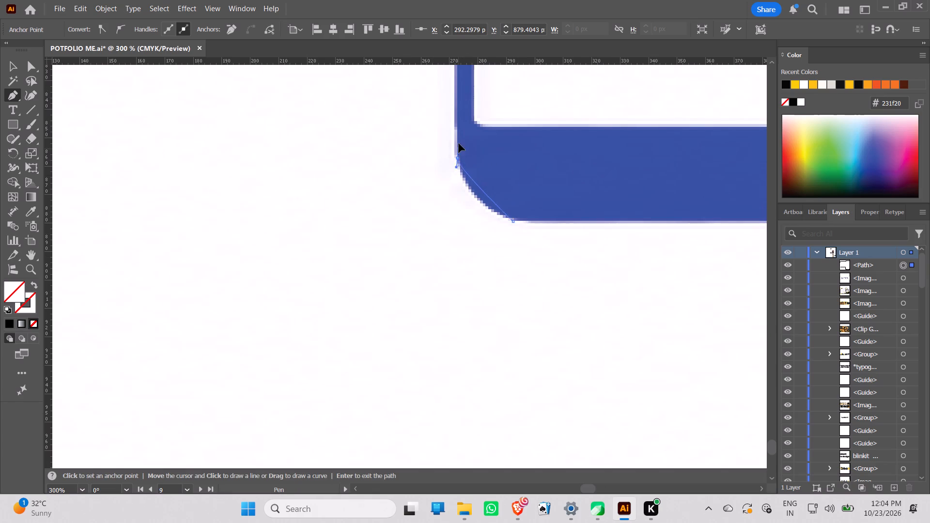
pyautogui.moveTo(459, 143); pyautogui.dragTo(454, 109)
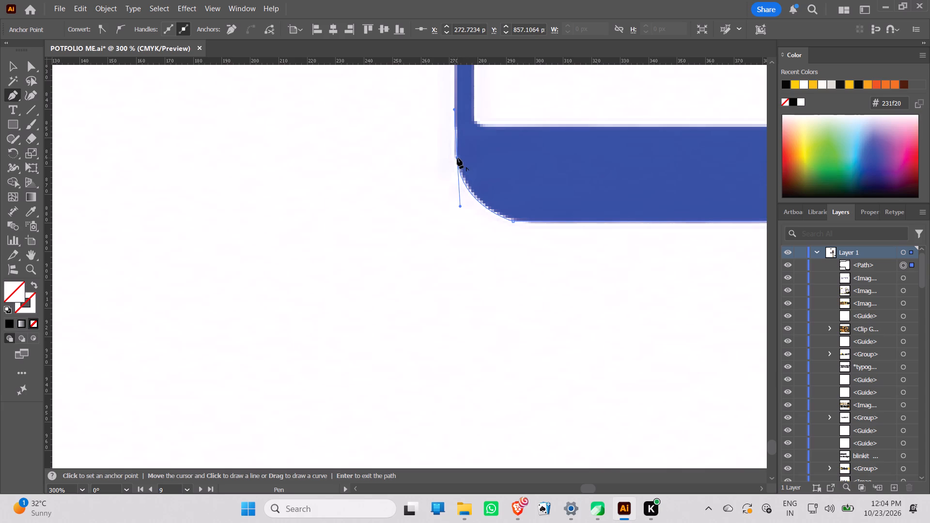
pyautogui.click(457, 158)
# Run the path up the left block's outer side and close the icon outline at its starting anchor.
pyautogui.keyDown('alt'); pyautogui.scroll(-3, 480, 123); pyautogui.keyUp('alt')
pyautogui.moveTo(470, 159); pyautogui.dragTo(435, 507, button='middle')
pyautogui.scroll(1, 435, 507)
pyautogui.keyDown('alt'); pyautogui.scroll(2, 423, 336); pyautogui.keyUp('alt')
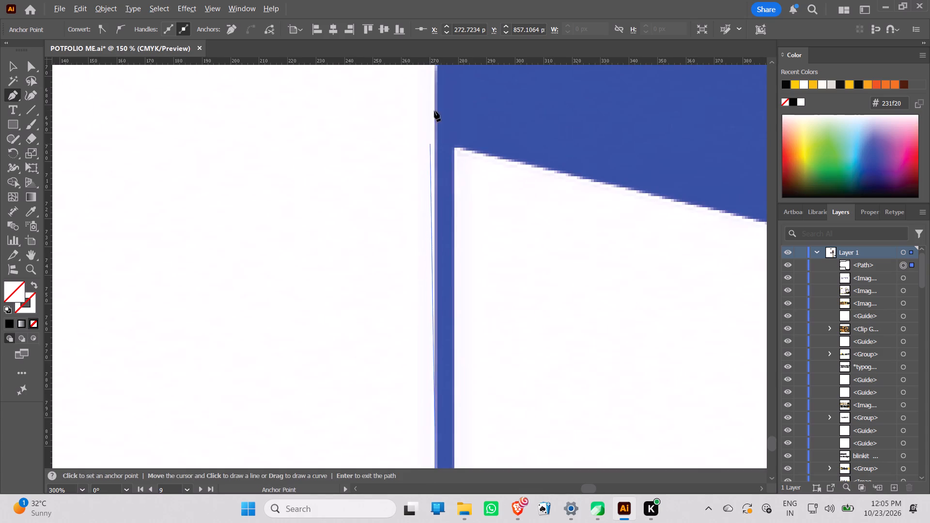
pyautogui.moveTo(413, 285); pyautogui.dragTo(424, 442, button='middle')
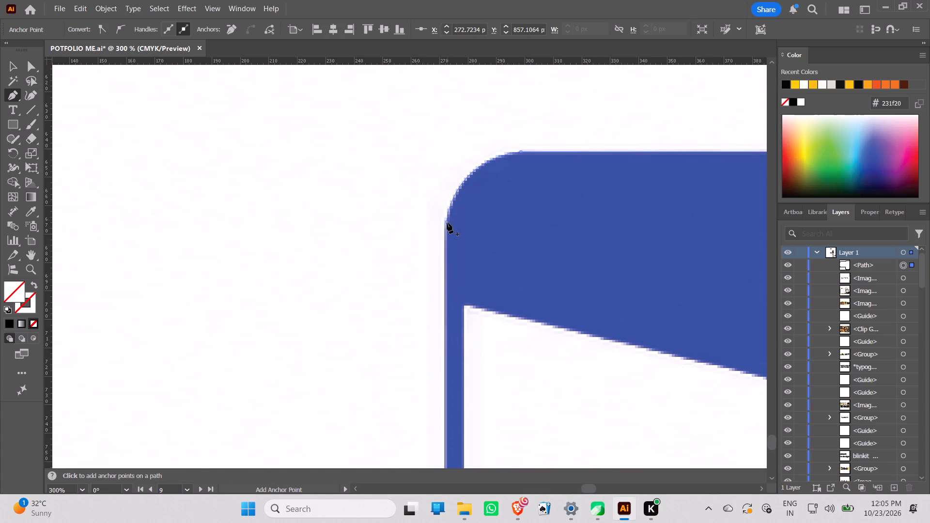
pyautogui.click(447, 223)
pyautogui.keyDown('alt'); pyautogui.scroll(1, 525, 281); pyautogui.keyUp('alt')
pyautogui.keyDown('alt'); pyautogui.scroll(-6, 525, 281); pyautogui.keyUp('alt')
# Start a new path at the left block's slanted window, tracing its sloping top edge and rounded upper-right corner.
pyautogui.moveTo(588, 367); pyautogui.dragTo(402, 254, button='middle')
pyautogui.keyDown('alt'); pyautogui.scroll(-3, 394, 248); pyautogui.keyUp('alt')
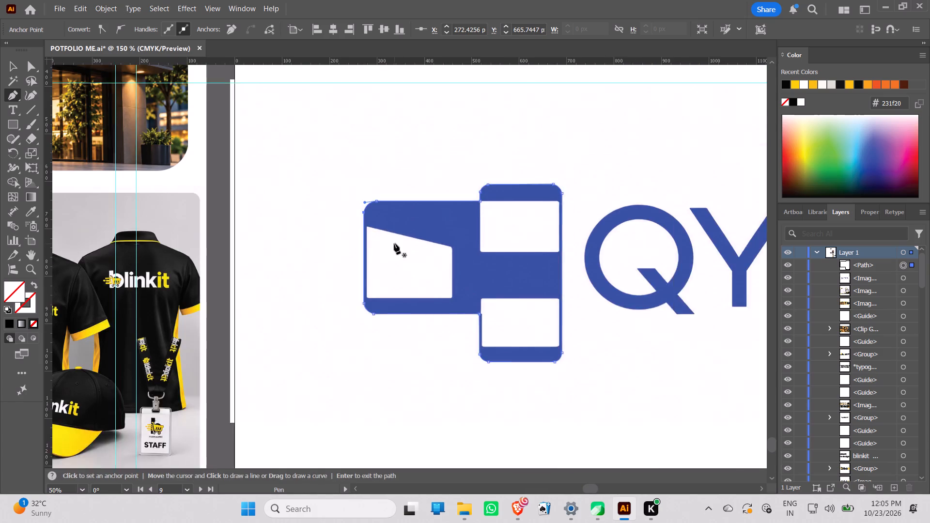
pyautogui.scroll(4, 394, 243)
pyautogui.keyDown('alt'); pyautogui.scroll(4, 393, 372); pyautogui.keyUp('alt')
pyautogui.moveTo(298, 433); pyautogui.dragTo(299, 522, button='middle')
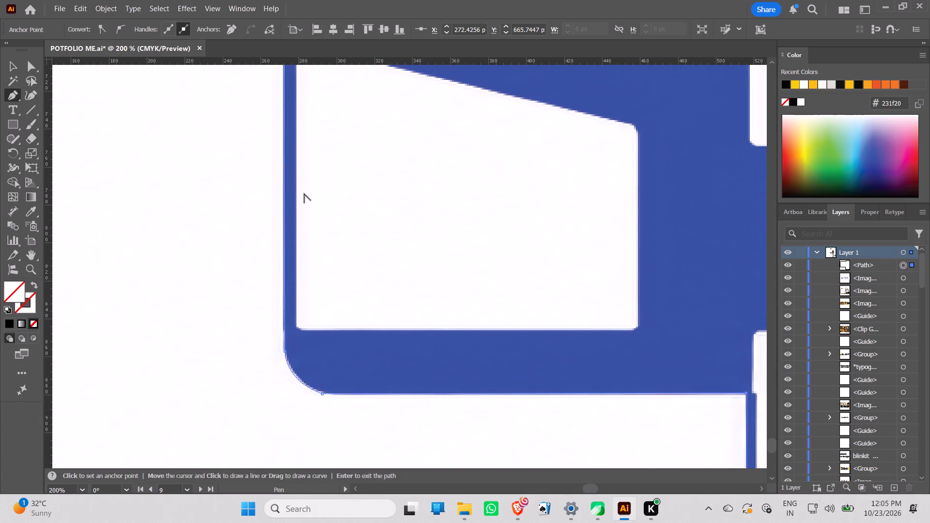
pyautogui.keyDown('alt'); pyautogui.scroll(2, 302, 142); pyautogui.keyUp('alt')
pyautogui.moveTo(399, 247); pyautogui.dragTo(380, 522, button='middle')
pyautogui.scroll(1, 380, 522)
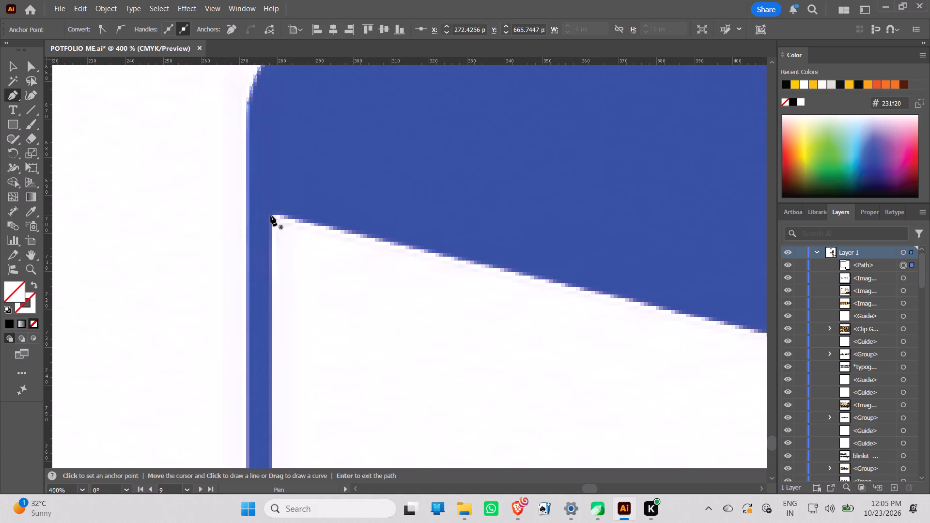
pyautogui.click(274, 215)
pyautogui.moveTo(427, 328); pyautogui.dragTo(184, 214, button='middle')
pyautogui.scroll(1, 199, 226)
pyautogui.keyDown('alt'); pyautogui.scroll(-5, 184, 209); pyautogui.keyUp('alt')
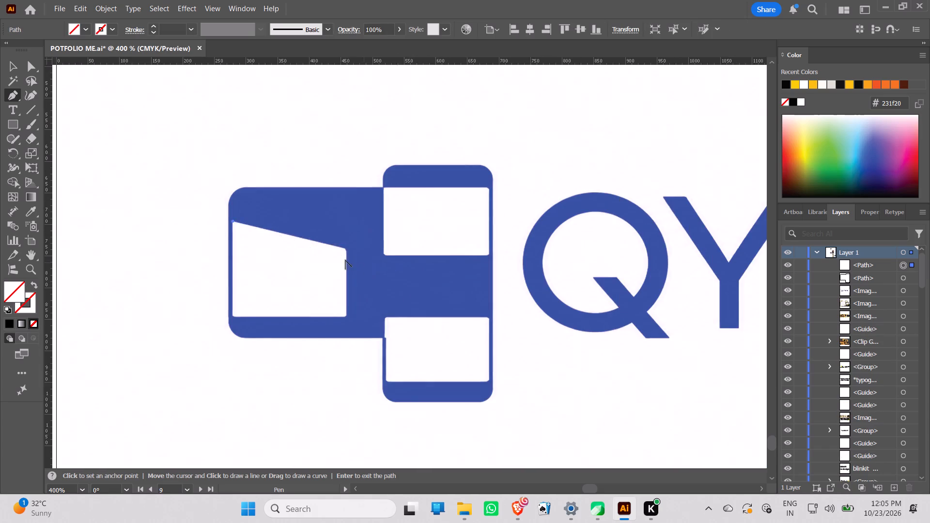
pyautogui.keyDown('alt'); pyautogui.scroll(4, 345, 260); pyautogui.keyUp('alt')
pyautogui.click(340, 206)
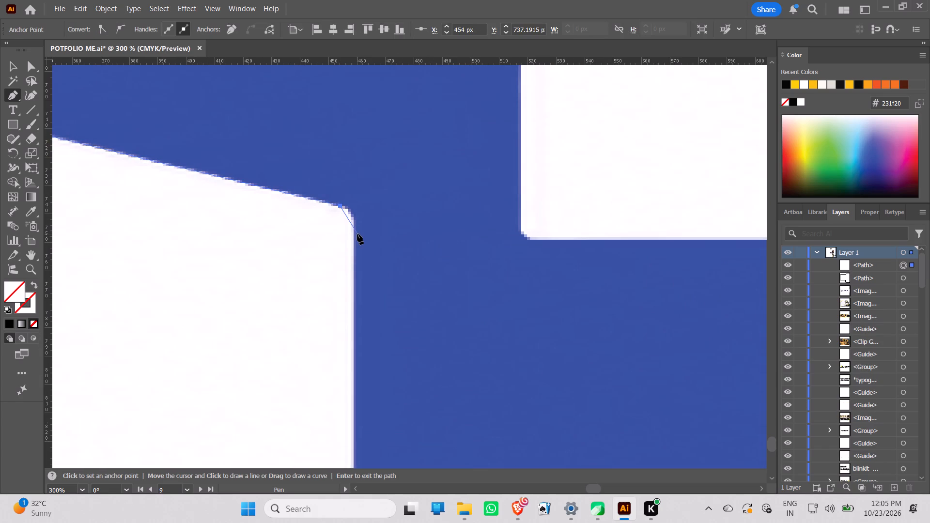
pyautogui.moveTo(355, 234); pyautogui.dragTo(355, 264)
pyautogui.click(356, 233)
# Continue the window path down its right side and around the small rounded lower-right corner.
pyautogui.keyDown('alt'); pyautogui.scroll(-5, 376, 348); pyautogui.keyUp('alt')
pyautogui.moveTo(387, 362); pyautogui.dragTo(377, 226, button='middle')
pyautogui.keyDown('alt'); pyautogui.scroll(2, 375, 278); pyautogui.keyUp('alt')
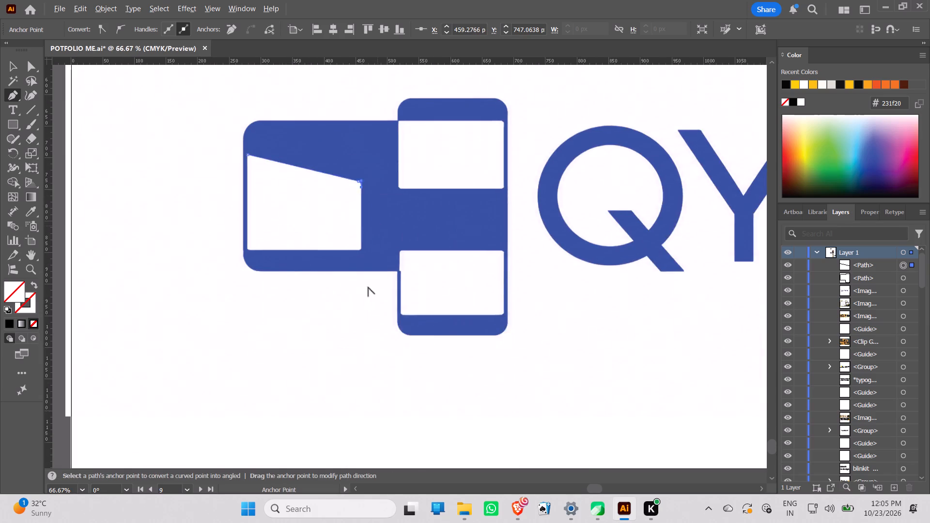
pyautogui.keyDown('alt'); pyautogui.scroll(2, 368, 287); pyautogui.keyUp('alt')
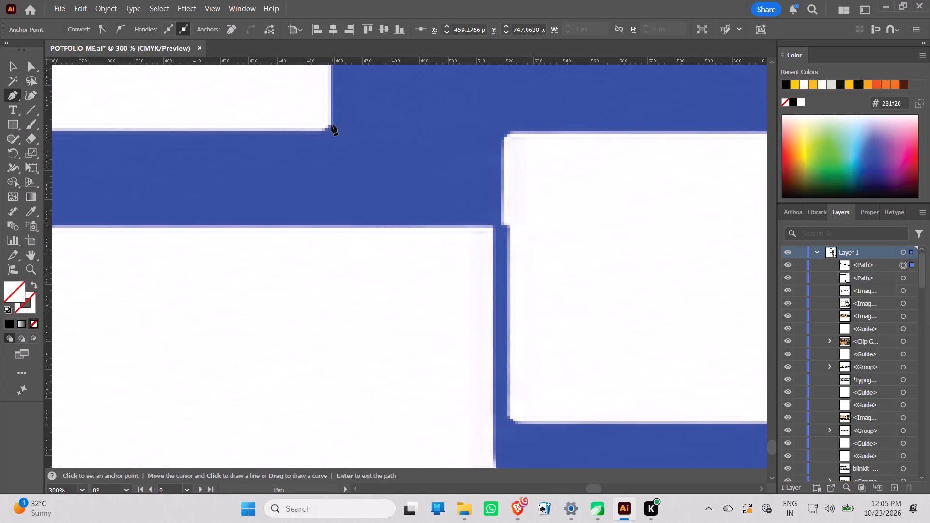
pyautogui.click(331, 125)
pyautogui.moveTo(317, 131); pyautogui.dragTo(308, 134)
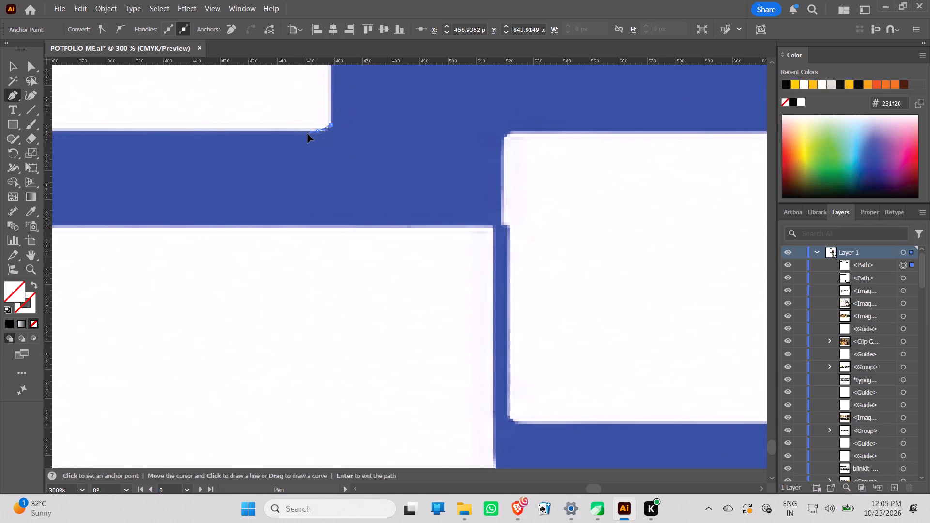
pyautogui.moveTo(308, 134); pyautogui.dragTo(304, 128)
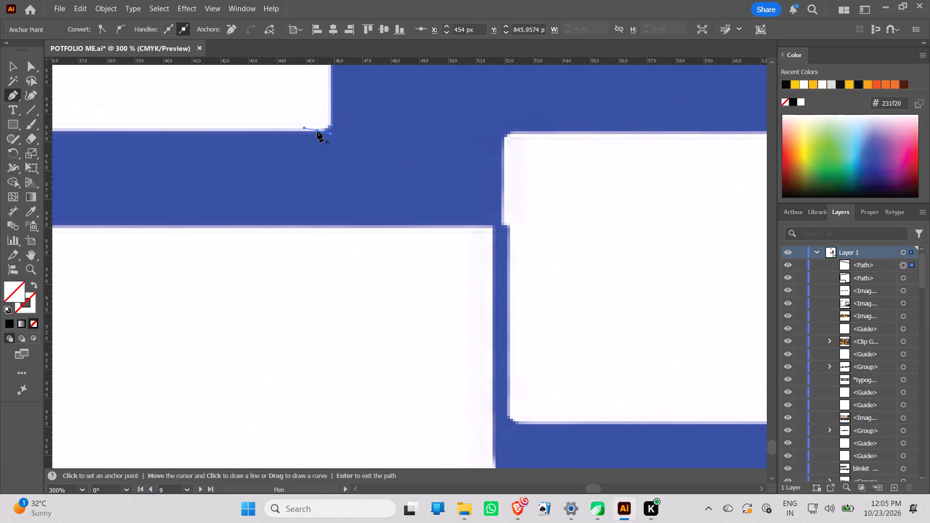
pyautogui.click(317, 131)
# Trace the slanted window's bottom edge and its small rounded lower-left corner.
pyautogui.keyDown('alt'); pyautogui.scroll(-4, 334, 223); pyautogui.keyUp('alt')
pyautogui.moveTo(236, 207); pyautogui.dragTo(622, 292, button='middle')
pyautogui.scroll(4, 620, 292)
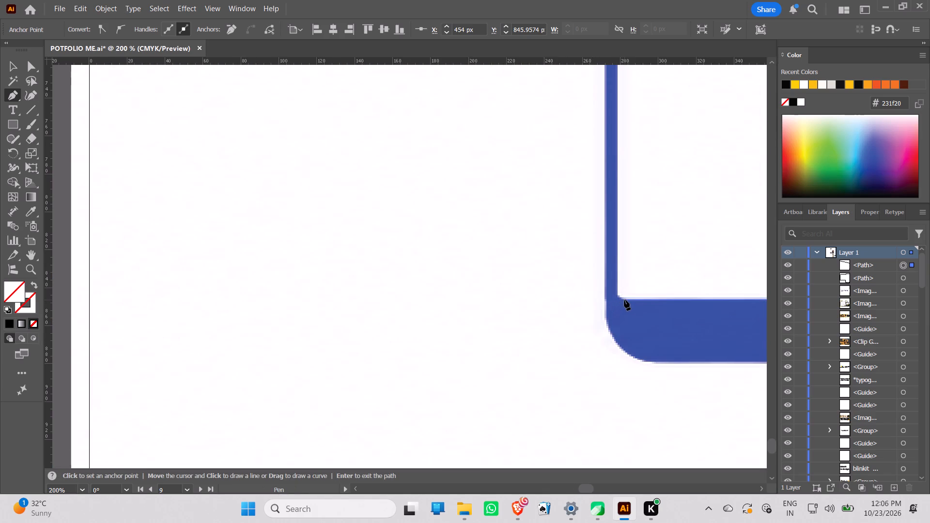
pyautogui.click(624, 300)
pyautogui.keyDown('alt'); pyautogui.scroll(1, 651, 335); pyautogui.keyUp('alt')
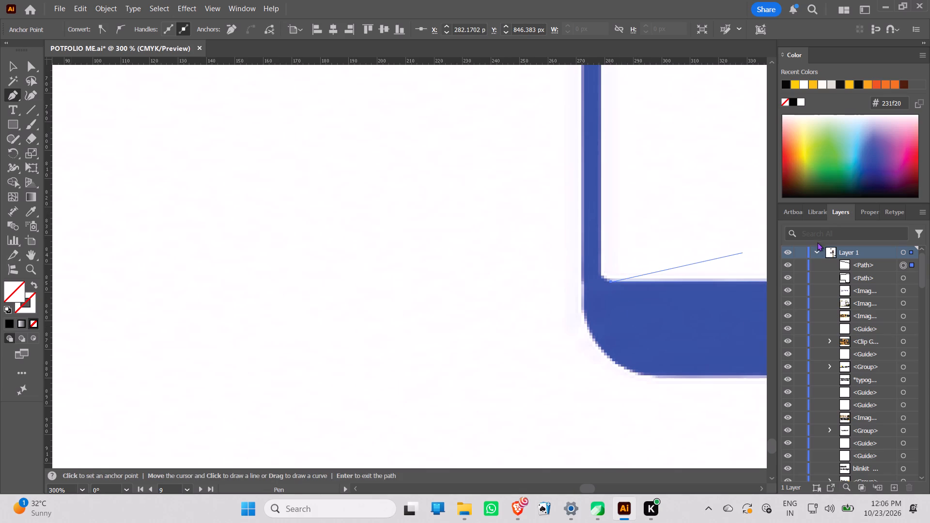
pyautogui.click(870, 206)
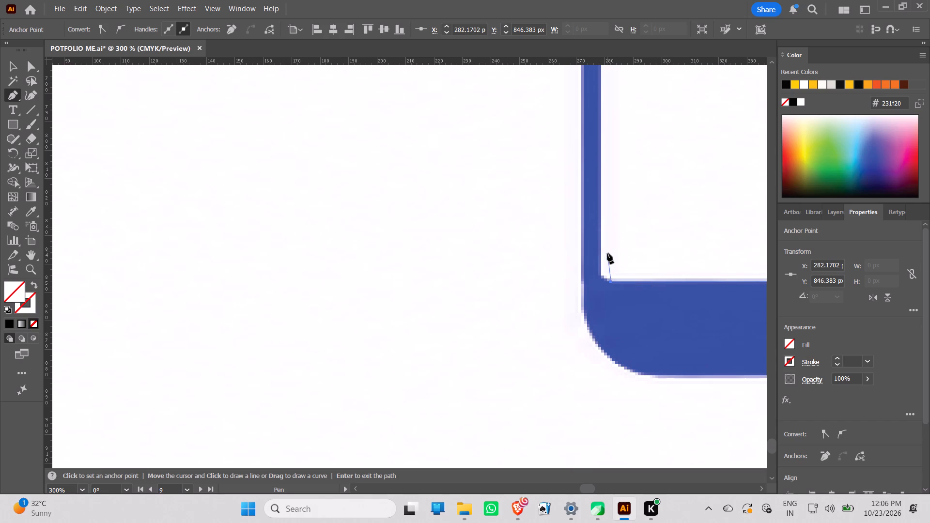
pyautogui.moveTo(601, 266); pyautogui.dragTo(600, 247)
pyautogui.moveTo(600, 247); pyautogui.dragTo(602, 247)
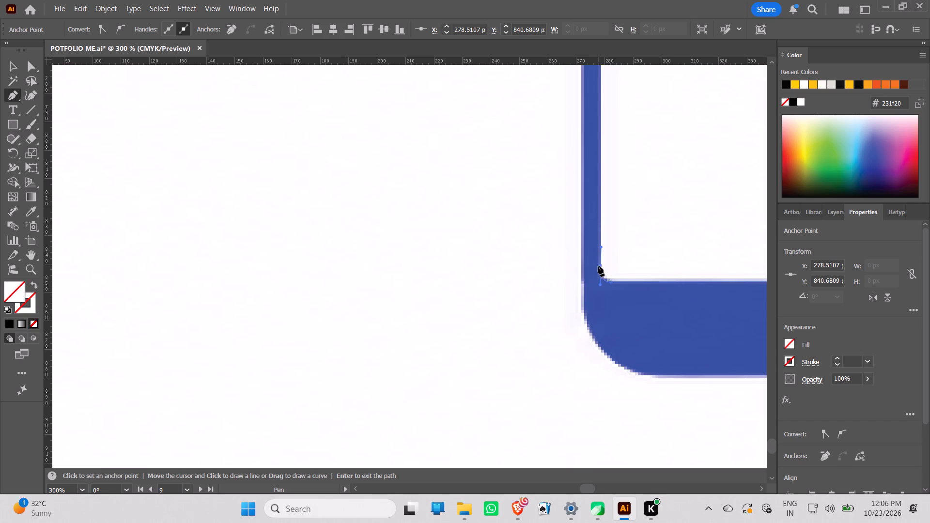
pyautogui.click(601, 265)
# Run the window path up its left side and close it at the starting anchor.
pyautogui.keyDown('alt'); pyautogui.scroll(-3, 601, 251); pyautogui.keyUp('alt')
pyautogui.moveTo(604, 179); pyautogui.dragTo(573, 373, button='middle')
pyautogui.keyDown('alt'); pyautogui.scroll(2, 558, 325); pyautogui.keyUp('alt')
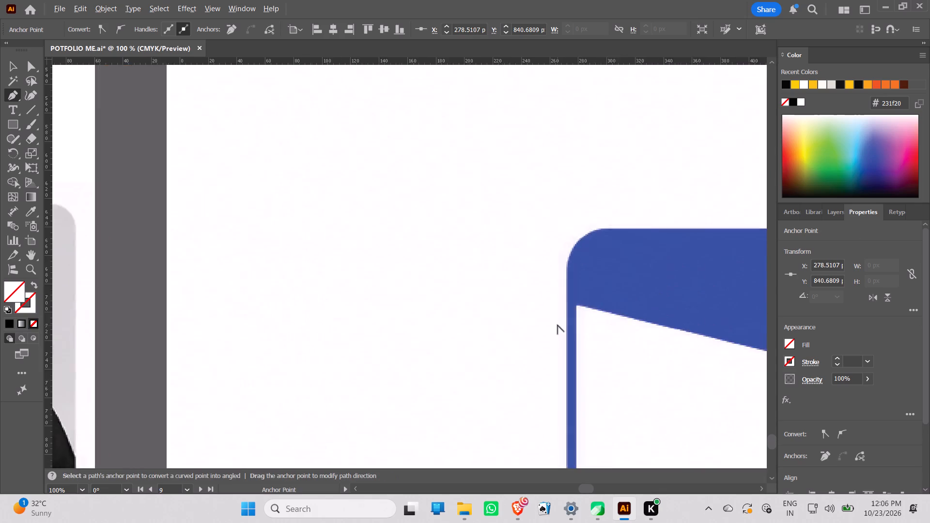
pyautogui.keyDown('alt'); pyautogui.scroll(3, 558, 325); pyautogui.keyUp('alt')
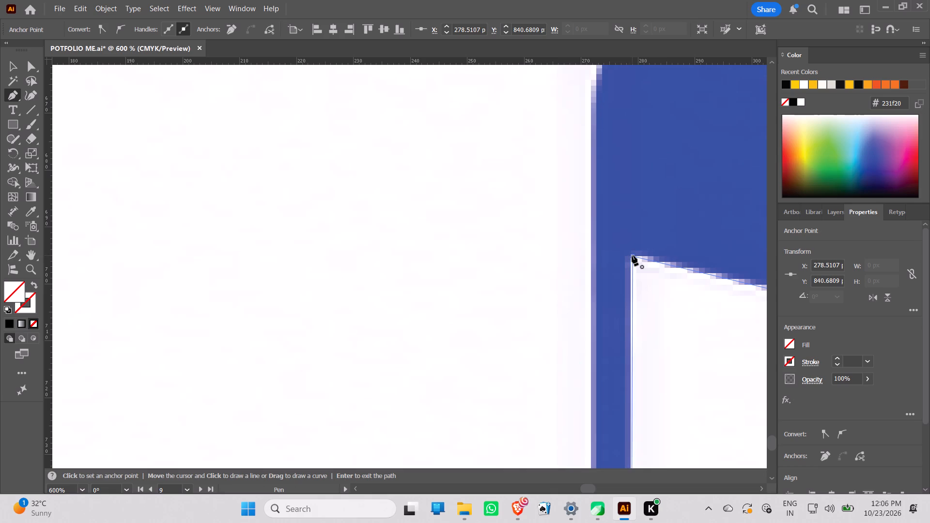
pyautogui.click(632, 255)
# Fill the outer icon outline with the blue sampled from the logo's letter Q.
pyautogui.keyDown('alt'); pyautogui.scroll(-5, 649, 285); pyautogui.keyUp('alt')
pyautogui.moveTo(695, 354); pyautogui.dragTo(355, 225, button='middle')
pyautogui.keyDown('alt'); pyautogui.scroll(-2, 355, 225); pyautogui.keyUp('alt')
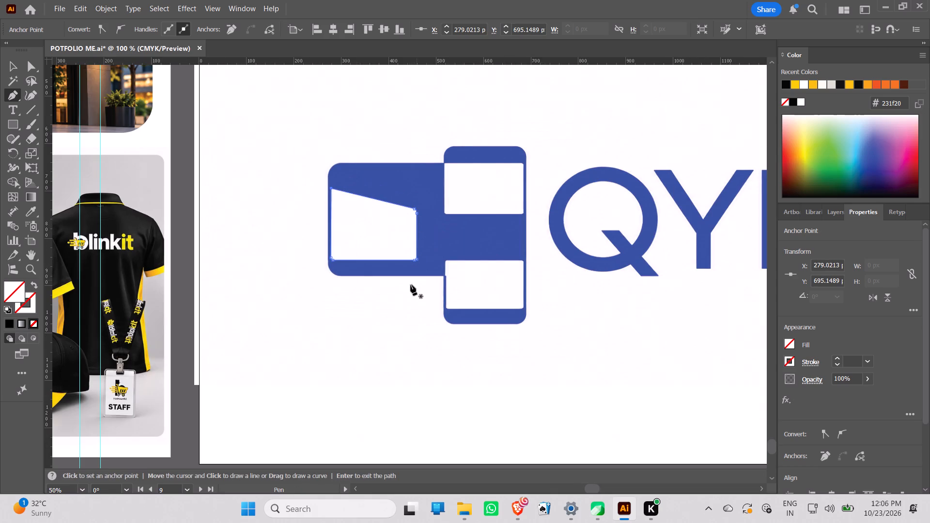
pyautogui.click(11, 65)
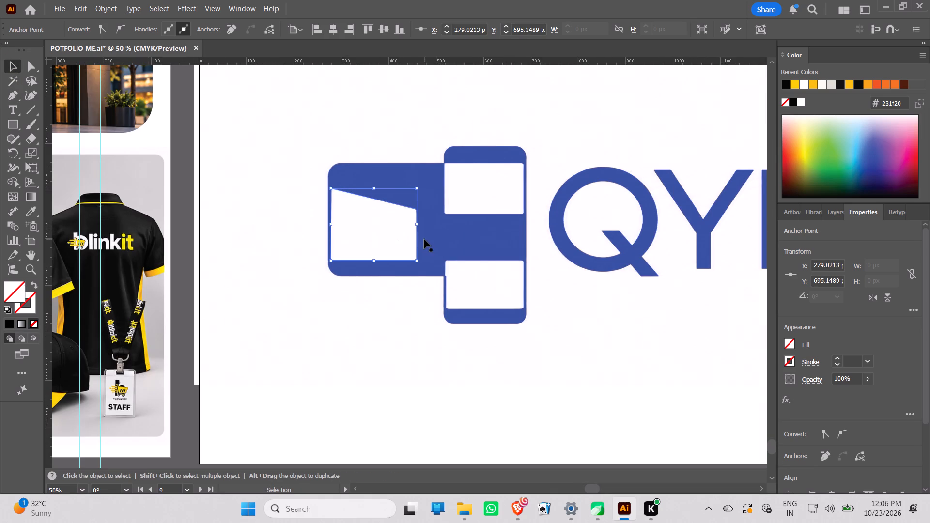
pyautogui.click(424, 238)
pyautogui.click(429, 276)
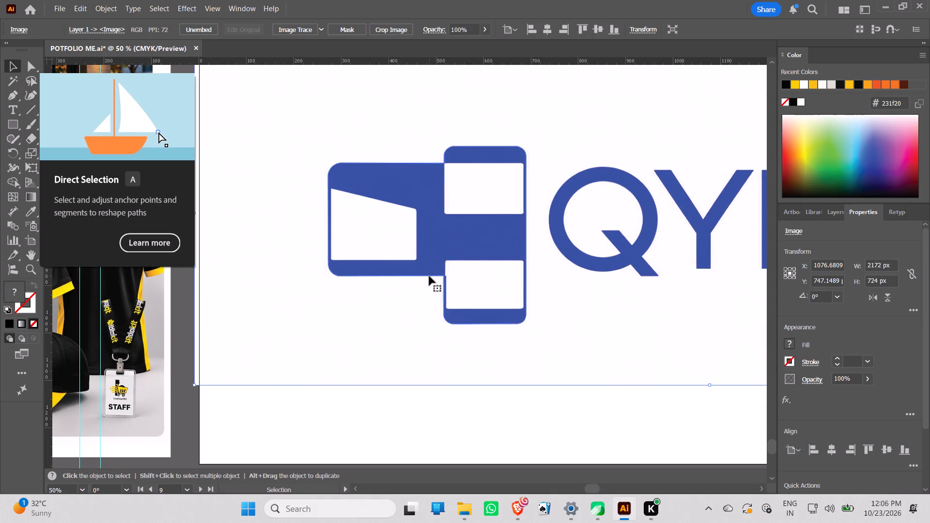
pyautogui.click(26, 211)
pyautogui.click(651, 222)
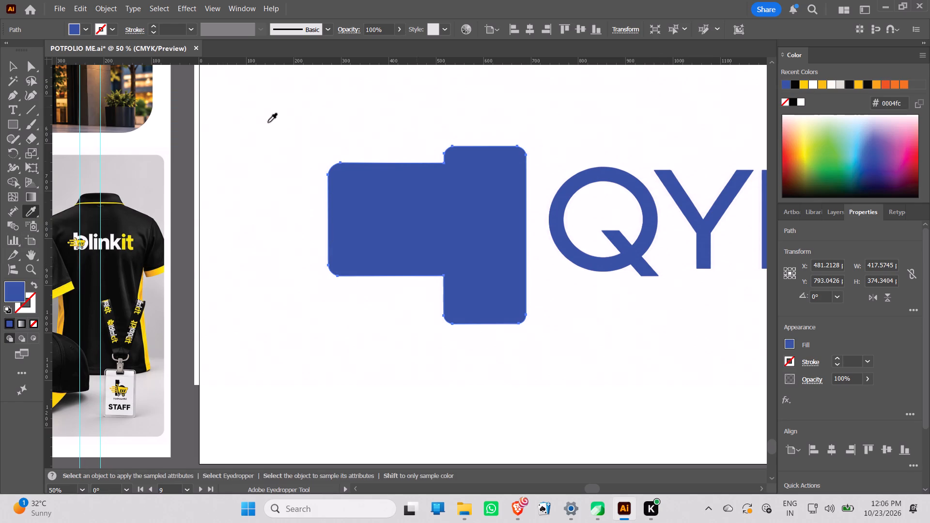
# Set the blue icon shape's opacity to 0% so the reference logo beneath can be traced.
pyautogui.click(7, 66)
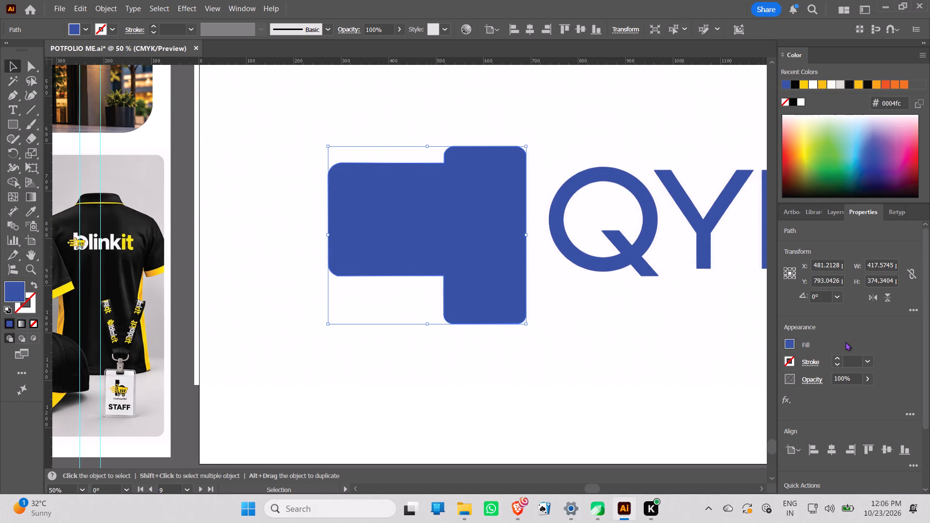
pyautogui.moveTo(851, 380); pyautogui.dragTo(818, 379)
pyautogui.press('0')
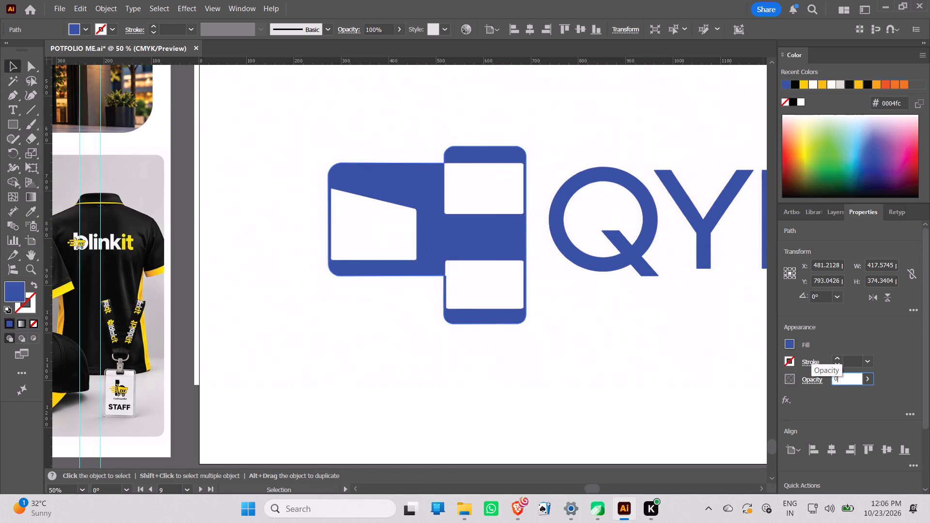
pyautogui.press('Return')
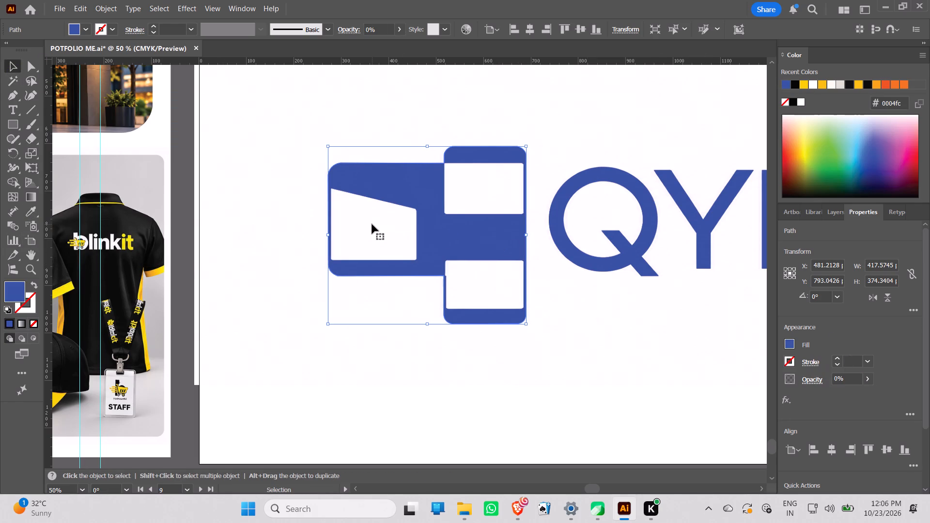
# Fill the slanted window path in the left block with white (#ffffff).
pyautogui.click(372, 224)
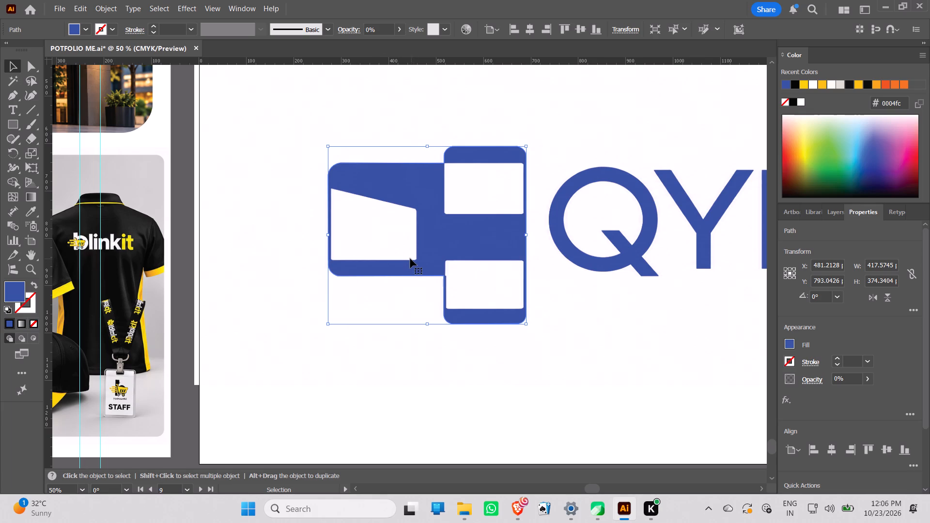
pyautogui.click(403, 261)
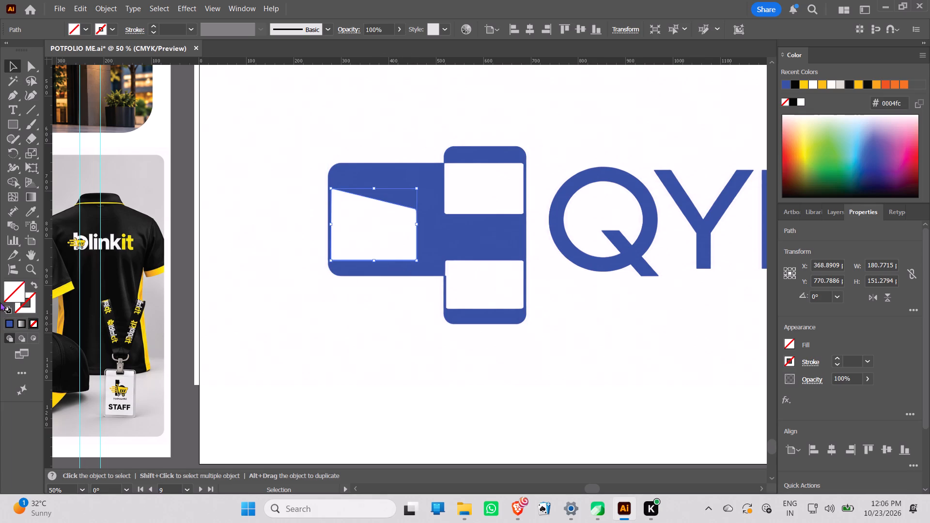
pyautogui.tripleClick(22, 287)
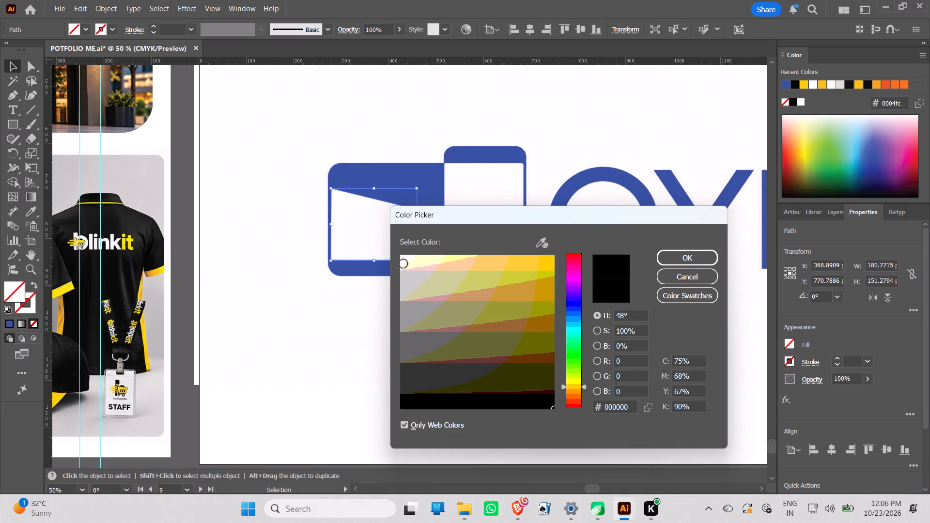
pyautogui.moveTo(402, 262); pyautogui.dragTo(334, 212)
pyautogui.moveTo(407, 258); pyautogui.dragTo(341, 232)
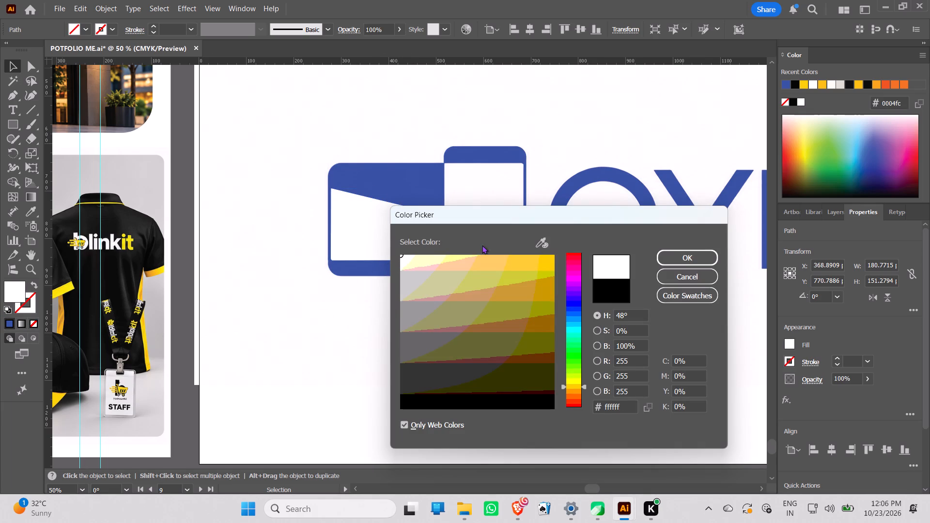
pyautogui.click(665, 254)
# Draw a white rectangle about 167 × 108 px over the icon's upper window.
pyautogui.keyDown('alt'); pyautogui.scroll(2, 414, 249); pyautogui.keyUp('alt')
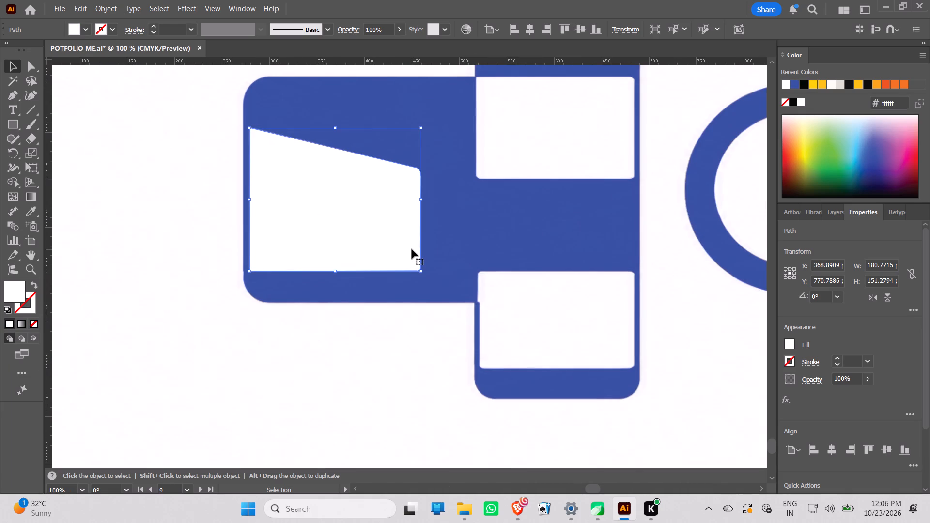
pyautogui.scroll(4, 565, 204)
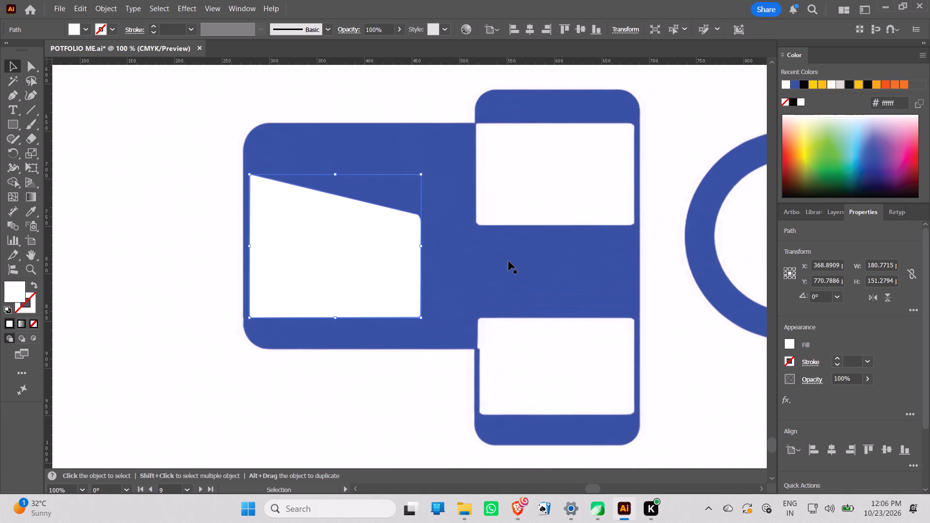
pyautogui.keyDown('alt'); pyautogui.scroll(4, 508, 227); pyautogui.keyUp('alt')
pyautogui.scroll(1, 526, 228)
pyautogui.moveTo(517, 242); pyautogui.dragTo(425, 491, button='middle')
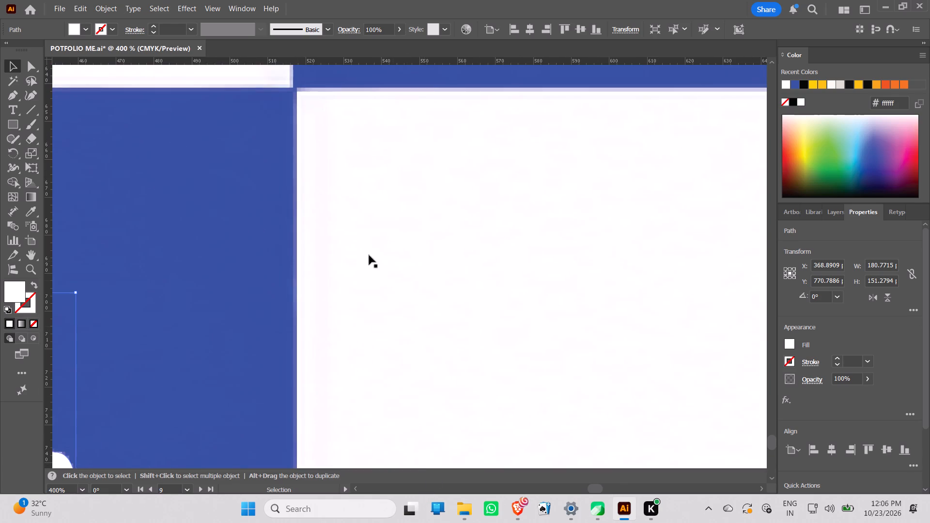
pyautogui.keyDown('alt'); pyautogui.scroll(-2, 348, 232); pyautogui.keyUp('alt')
pyautogui.click(15, 122)
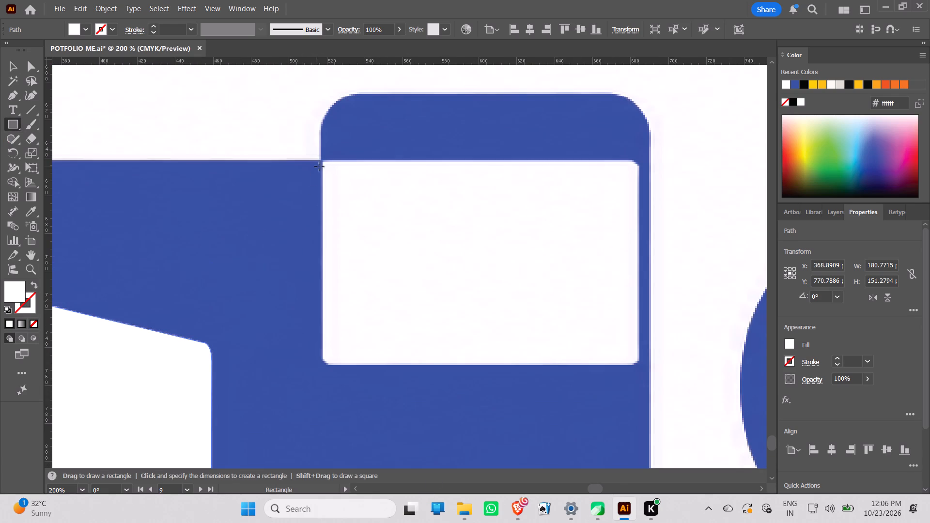
pyautogui.moveTo(321, 161); pyautogui.dragTo(600, 355)
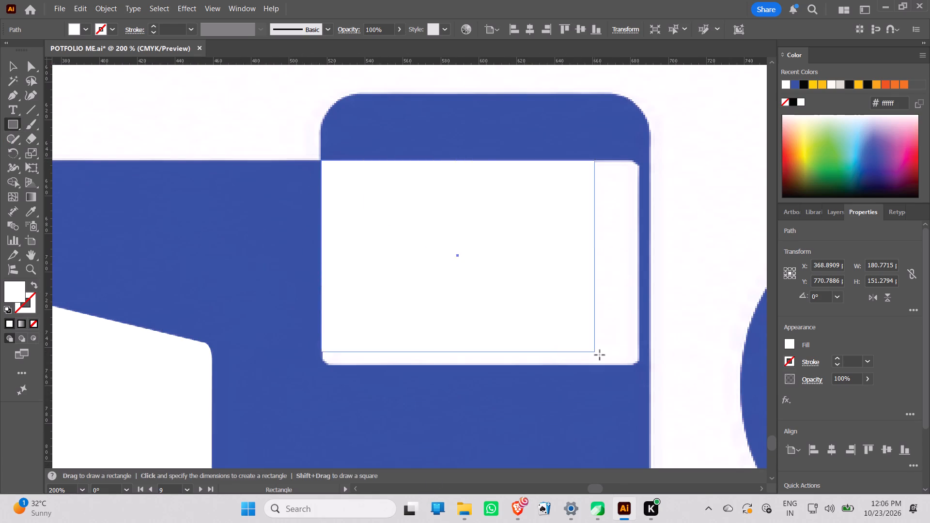
pyautogui.moveTo(600, 355); pyautogui.dragTo(640, 364)
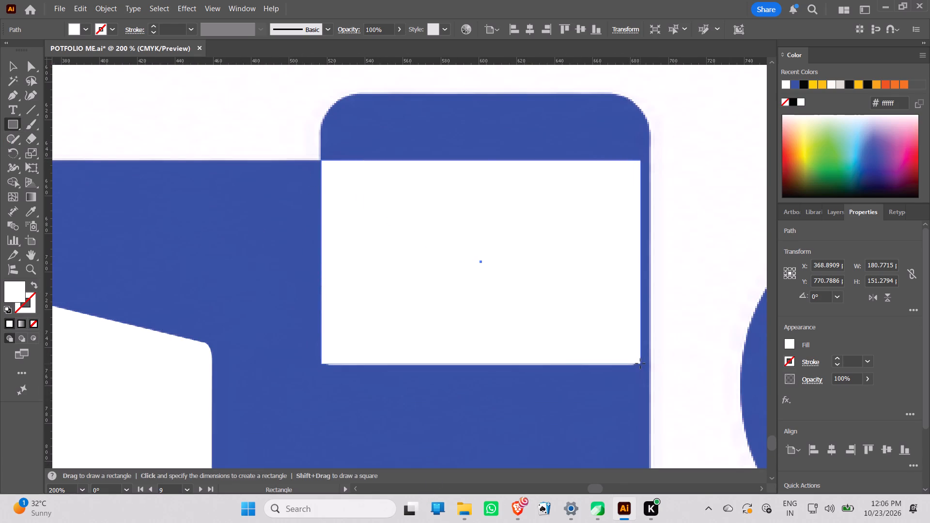
pyautogui.moveTo(640, 364); pyautogui.dragTo(637, 365)
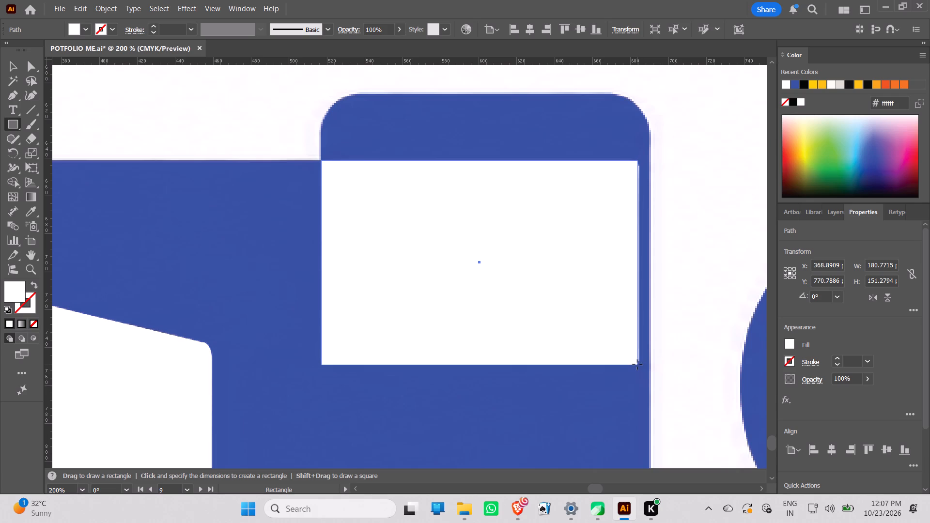
pyautogui.moveTo(637, 365); pyautogui.dragTo(638, 366)
# Round all four corners of the upper window's white rectangle to a 6 px radius.
pyautogui.click(29, 66)
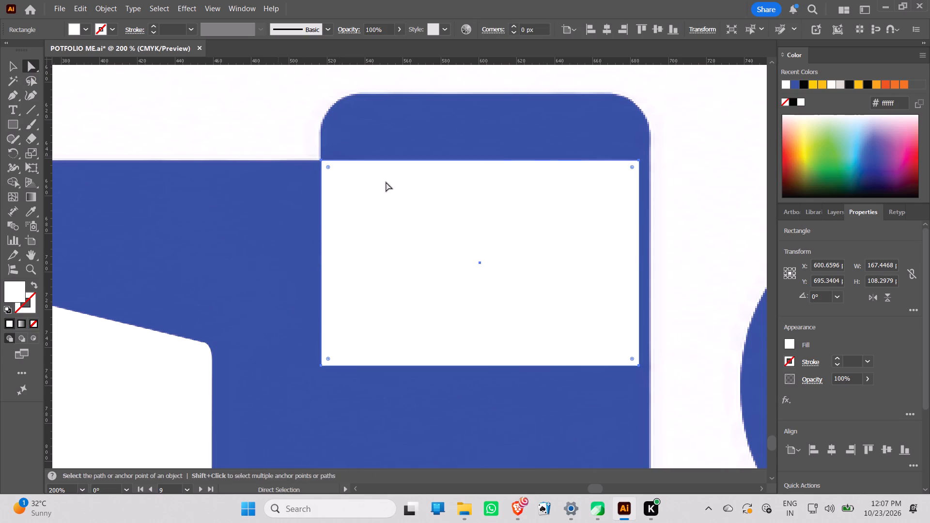
pyautogui.moveTo(327, 167); pyautogui.dragTo(339, 169)
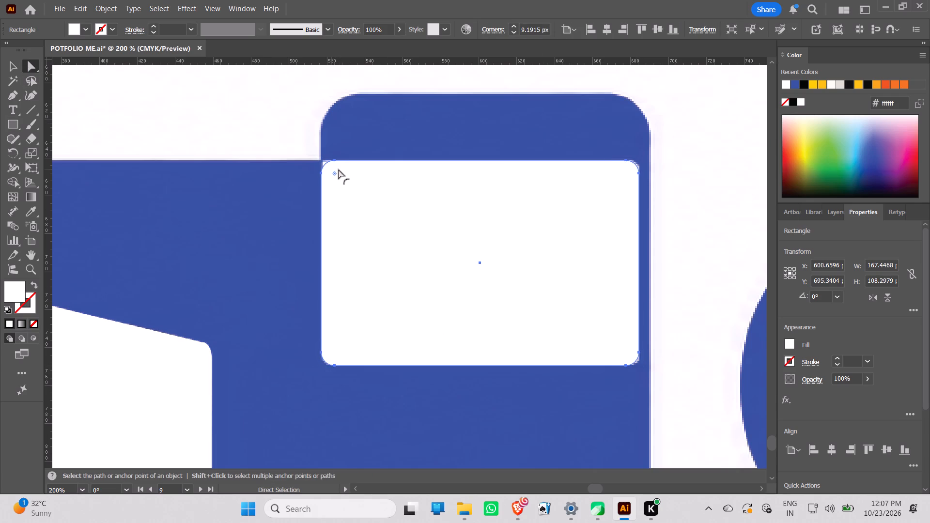
pyautogui.moveTo(339, 169); pyautogui.dragTo(335, 169)
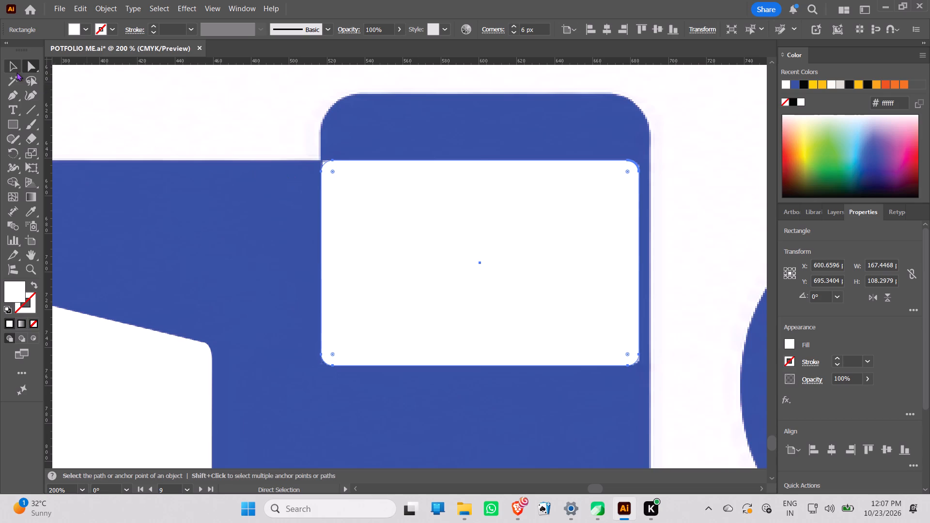
pyautogui.click(16, 72)
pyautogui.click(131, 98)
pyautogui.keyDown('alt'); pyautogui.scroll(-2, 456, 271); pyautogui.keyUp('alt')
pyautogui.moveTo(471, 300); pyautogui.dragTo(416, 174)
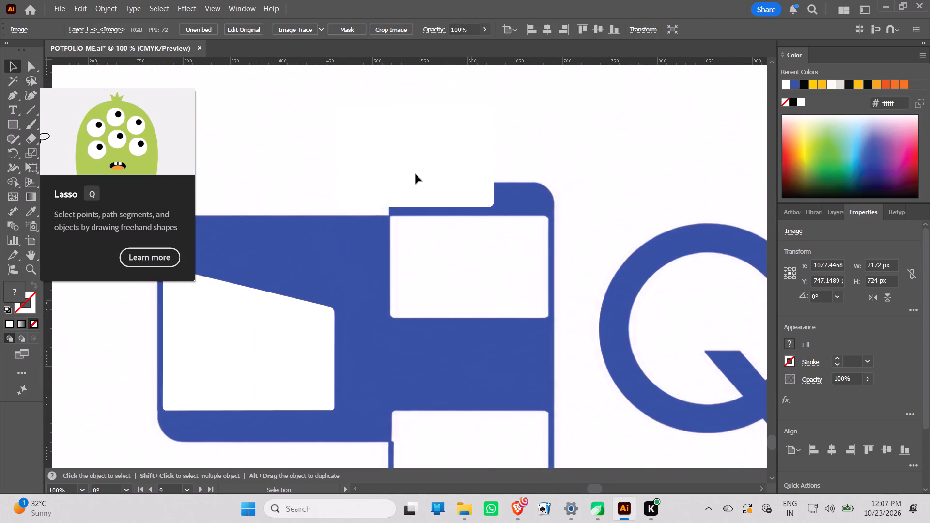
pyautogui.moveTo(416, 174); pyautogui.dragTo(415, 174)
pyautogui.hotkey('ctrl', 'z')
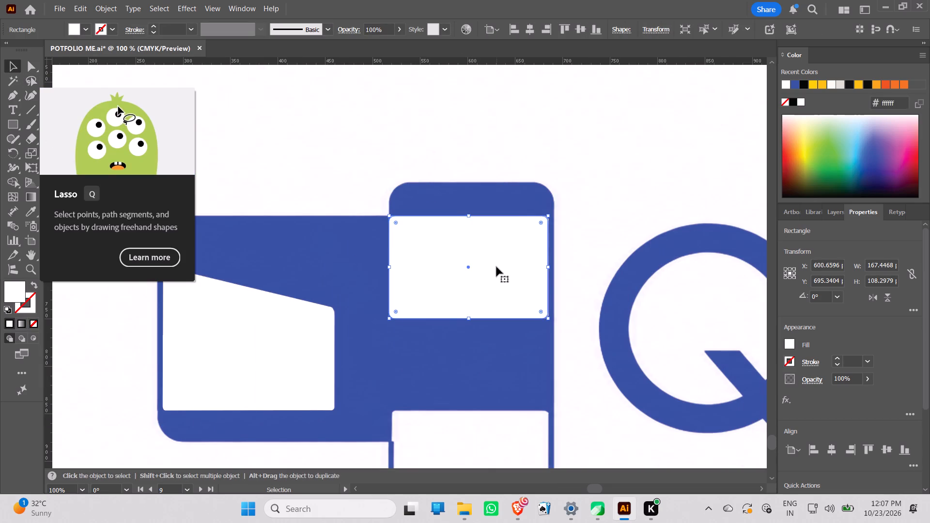
# Duplicate the rounded white rectangle onto the icon's lower window and fit it there at about 155 × 100 px.
pyautogui.moveTo(524, 356); pyautogui.dragTo(492, 292, button='middle')
pyautogui.keyDown('alt'); pyautogui.moveTo(445, 204); pyautogui.dragTo(450, 402); pyautogui.keyUp('alt')
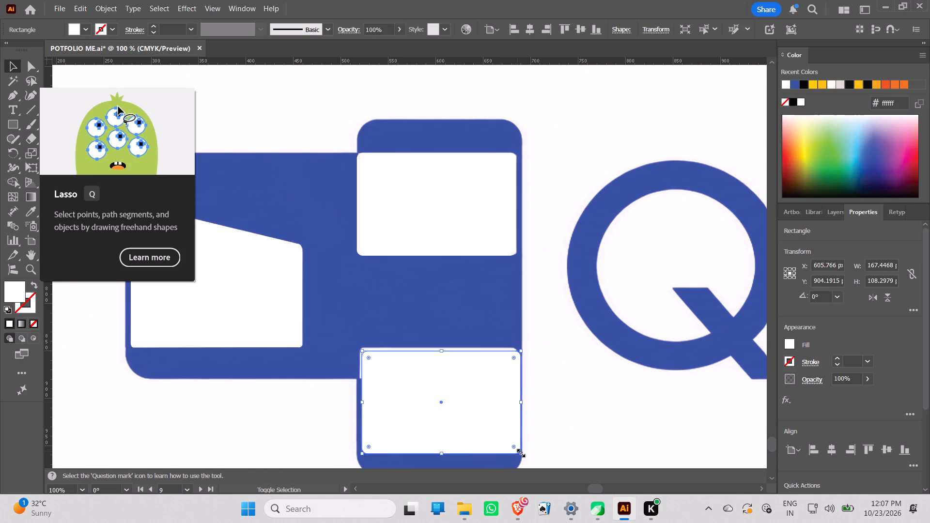
pyautogui.keyDown('shift'); pyautogui.moveTo(520, 452); pyautogui.dragTo(509, 450); pyautogui.keyUp('shift')
pyautogui.click(476, 422)
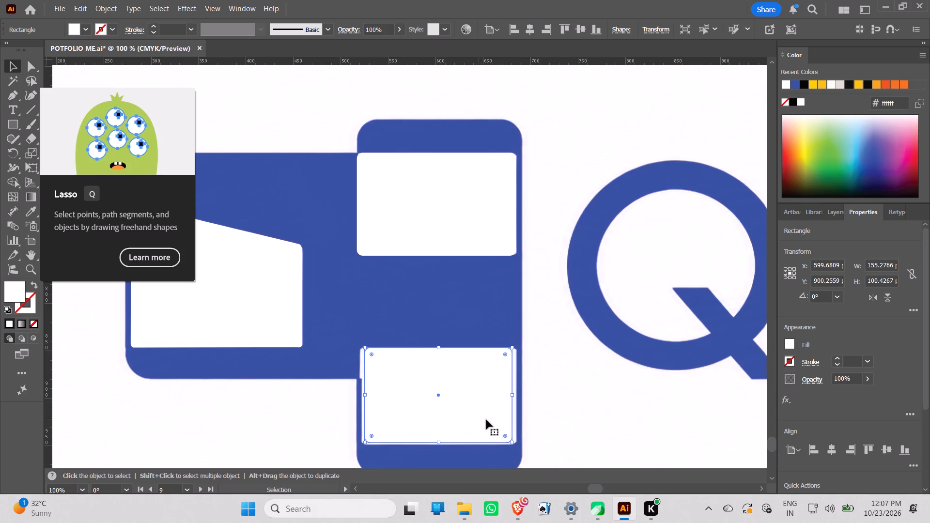
pyautogui.press('Right')
pyautogui.press('Right')
pyautogui.press('Right')
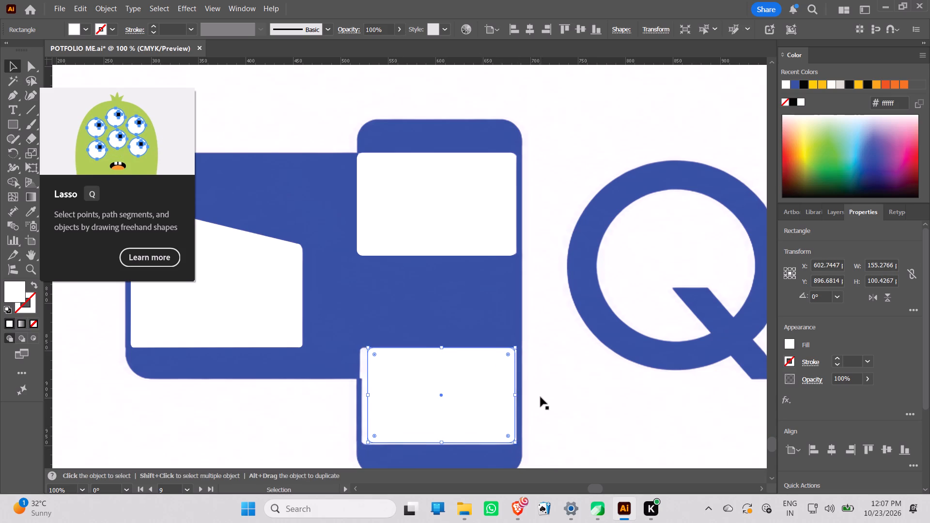
pyautogui.press('Left')
pyautogui.press('Down')
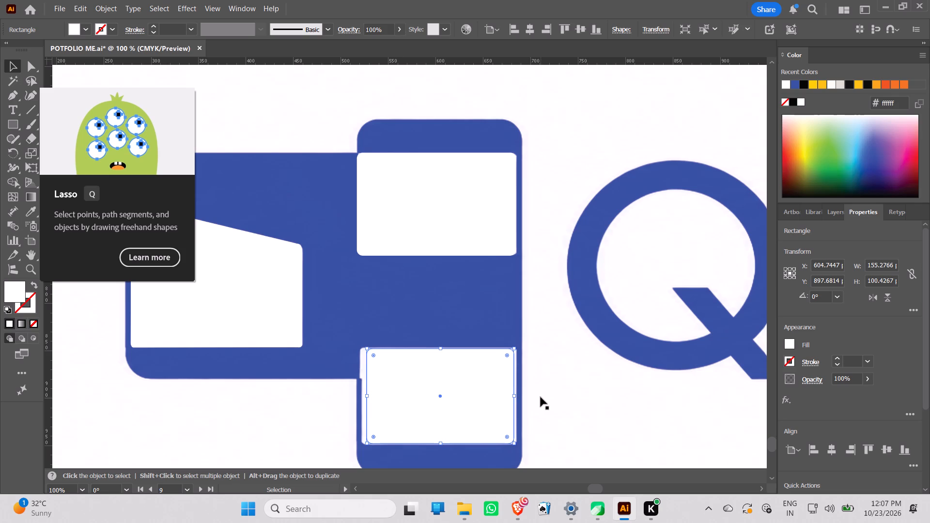
# Set the blue icon shape's opacity to 100% and deselect it.
pyautogui.keyDown('alt'); pyautogui.scroll(-4, 537, 395); pyautogui.keyUp('alt')
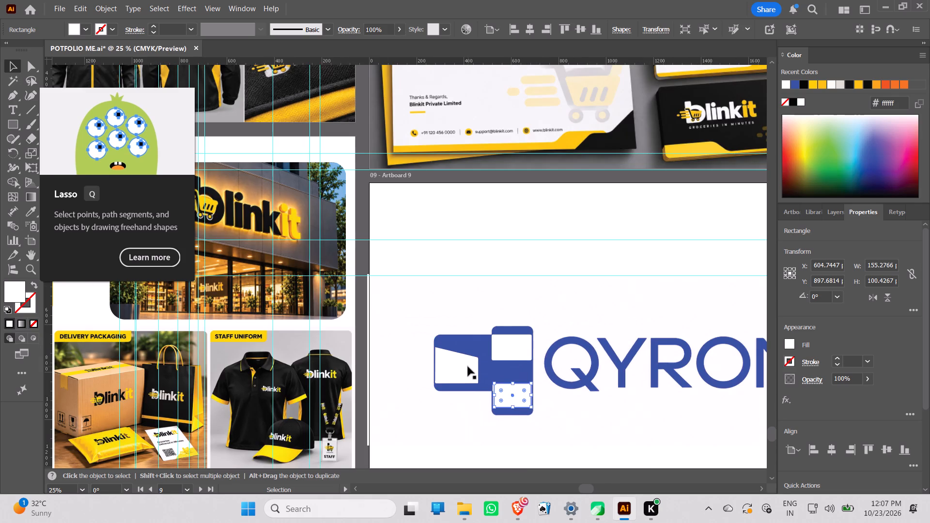
pyautogui.click(501, 374)
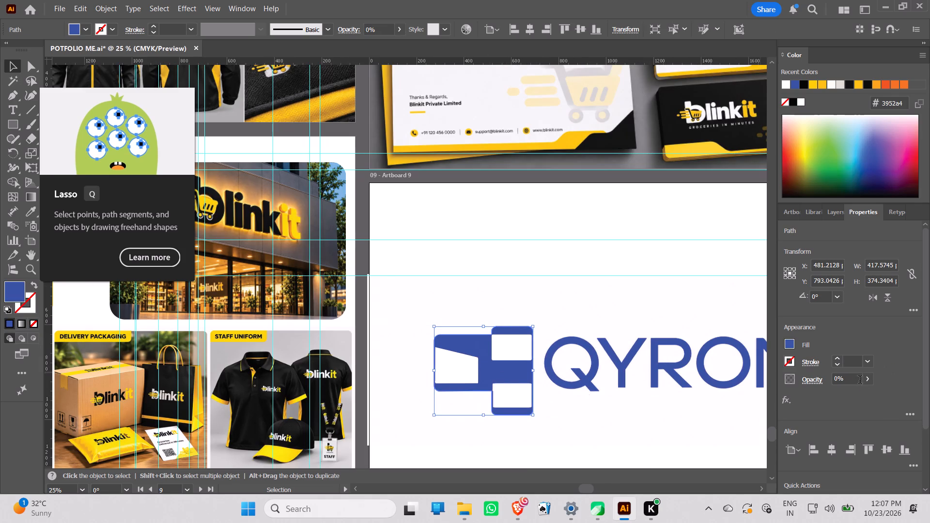
pyautogui.moveTo(855, 381); pyautogui.dragTo(775, 383)
pyautogui.write('100')
pyautogui.press('Return')
pyautogui.click(508, 271)
# Inspect the redrawn icon and the reference QYRON wordmark beside it on Artboard 9.
pyautogui.keyDown('alt'); pyautogui.scroll(4, 592, 379); pyautogui.keyUp('alt')
pyautogui.scroll(1, 655, 415)
pyautogui.moveTo(594, 408); pyautogui.dragTo(455, 381, button='middle')
pyautogui.scroll(-4, 454, 381)
pyautogui.moveTo(571, 411); pyautogui.dragTo(424, 372, button='middle')
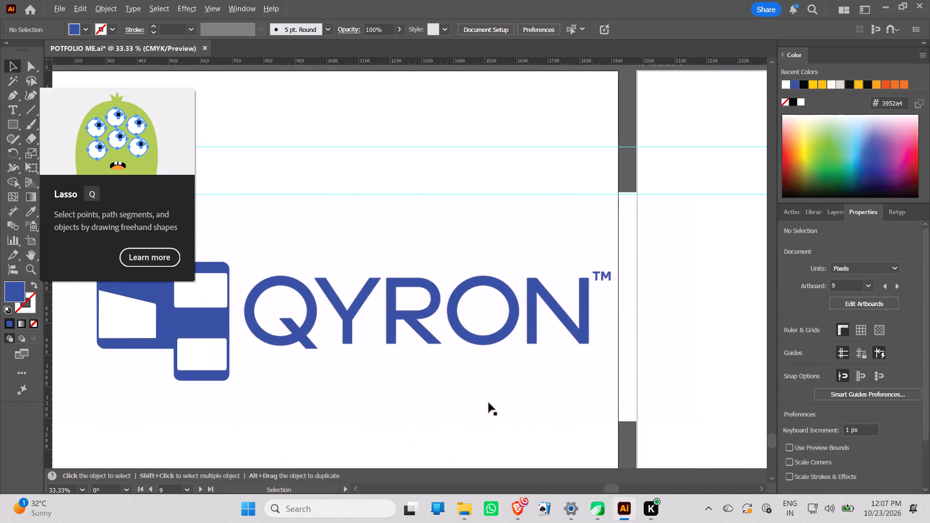
pyautogui.keyDown('alt'); pyautogui.scroll(2, 505, 410); pyautogui.keyUp('alt')
pyautogui.moveTo(467, 284); pyautogui.dragTo(586, 345, button='middle')
pyautogui.scroll(1, 586, 345)
pyautogui.keyDown('alt'); pyautogui.scroll(-3, 570, 354); pyautogui.keyUp('alt')
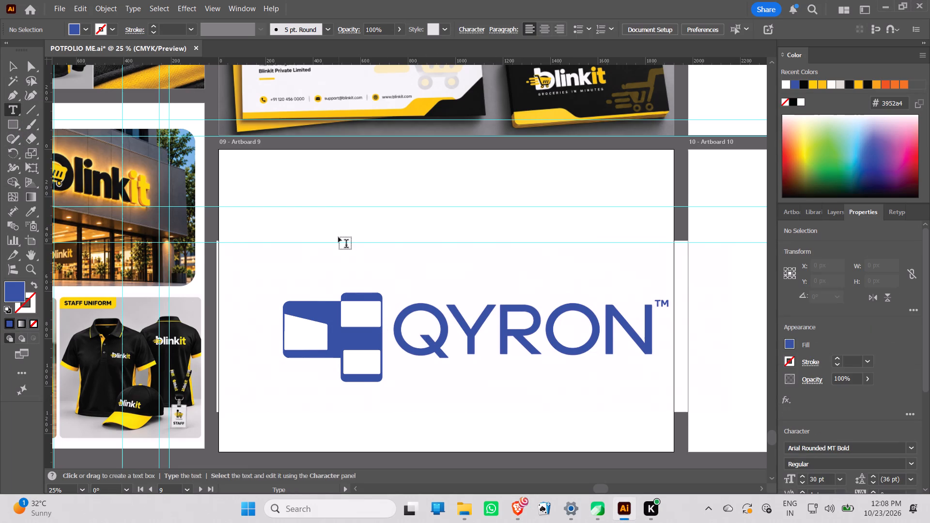
pyautogui.click(339, 237)
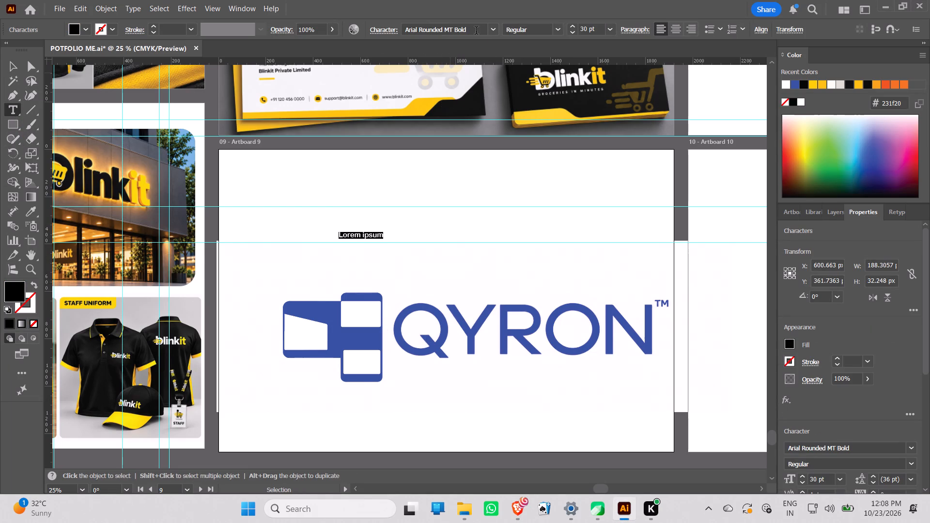
pyautogui.moveTo(476, 31); pyautogui.dragTo(323, 22)
pyautogui.write('monster')
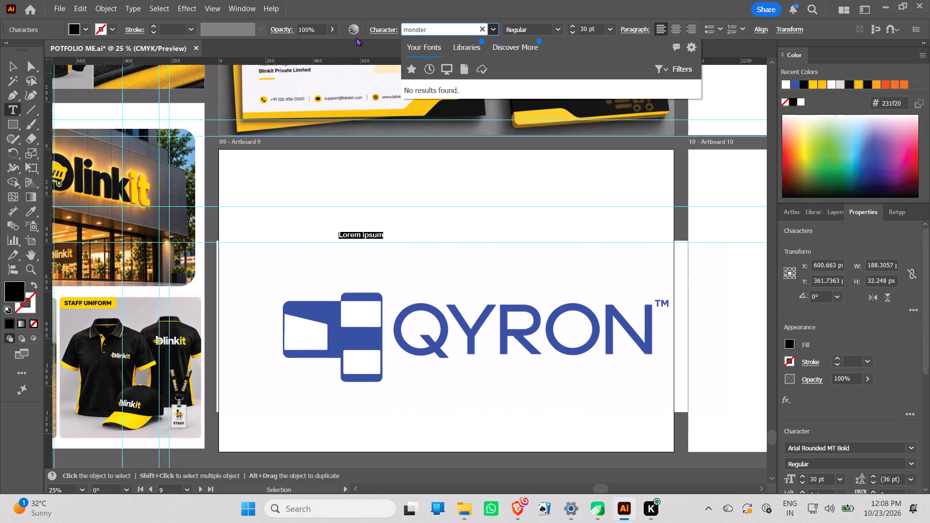
pyautogui.press('BackSpace')
pyautogui.press('BackSpace')
pyautogui.press('BackSpace')
pyautogui.press('BackSpace')
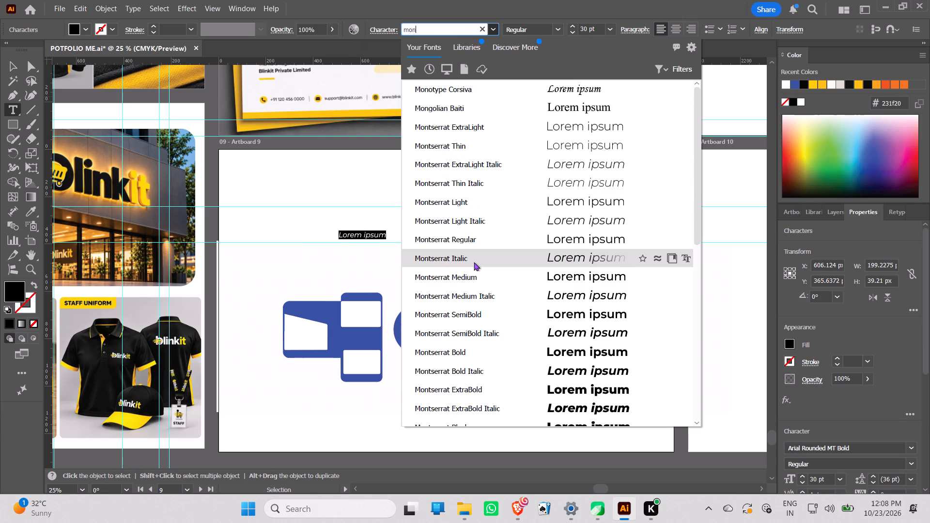
pyautogui.click(477, 351)
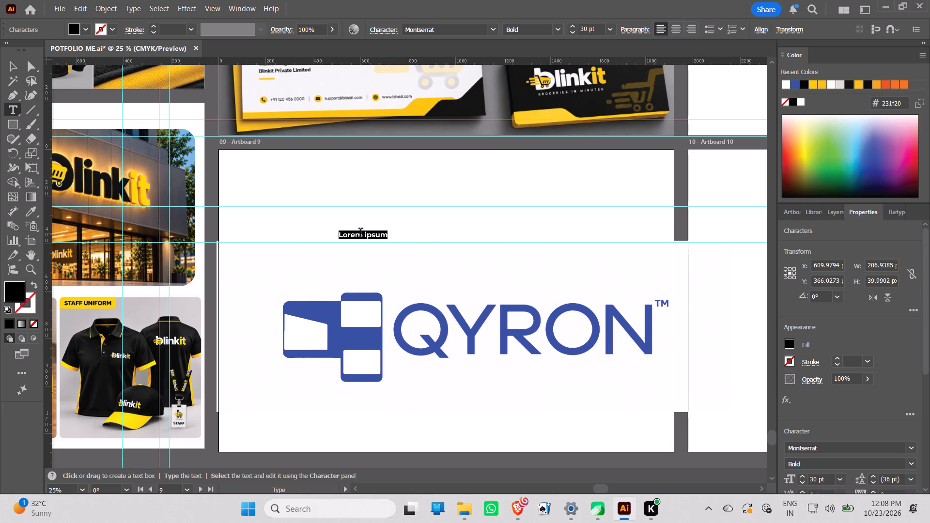
# Replace the placeholder text above the logo with "QYRON" and enlarge it to about 252 pt.
pyautogui.hotkey('shift', 'q')
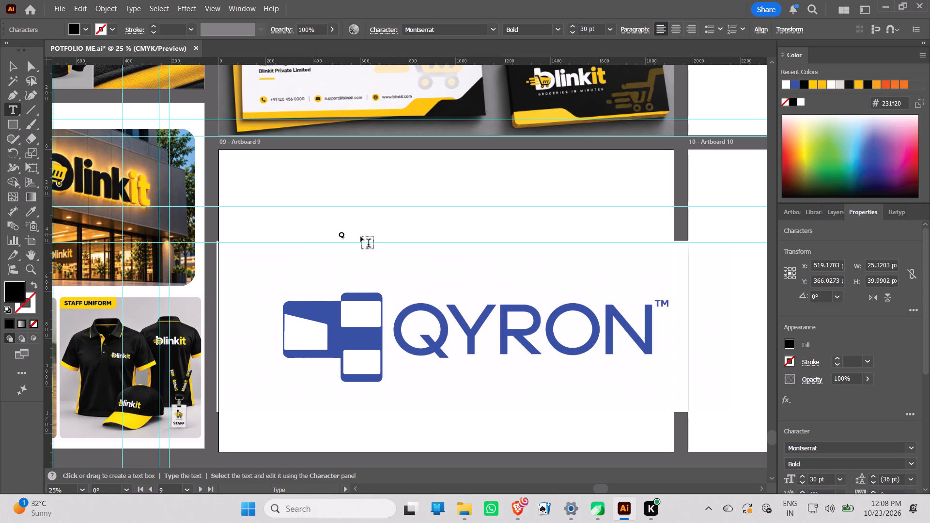
pyautogui.press('BackSpace')
pyautogui.press('q')
pyautogui.press('BackSpace')
pyautogui.hotkey('shift', 'q')
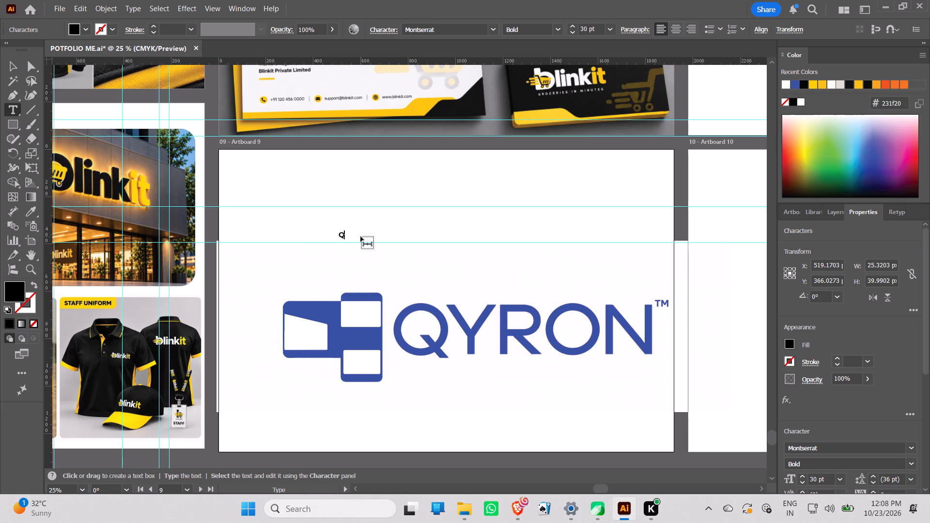
pyautogui.hotkey('shift', 'y')
pyautogui.hotkey('shift', 'r')
pyautogui.write('ON')
pyautogui.click(5, 60)
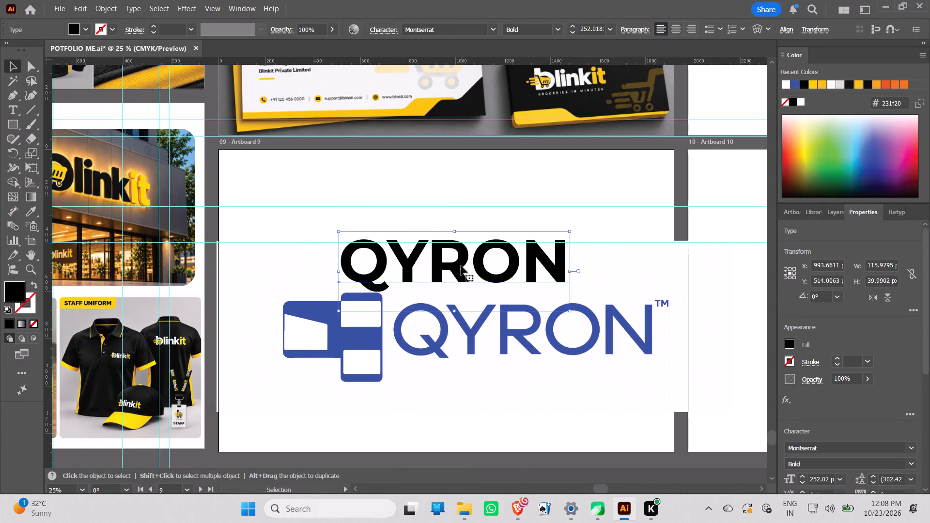
# Move the QYRON text over the reference wordmark, enlarge it to about 290 pt and nudge it up into alignment.
pyautogui.moveTo(461, 266); pyautogui.dragTo(515, 333)
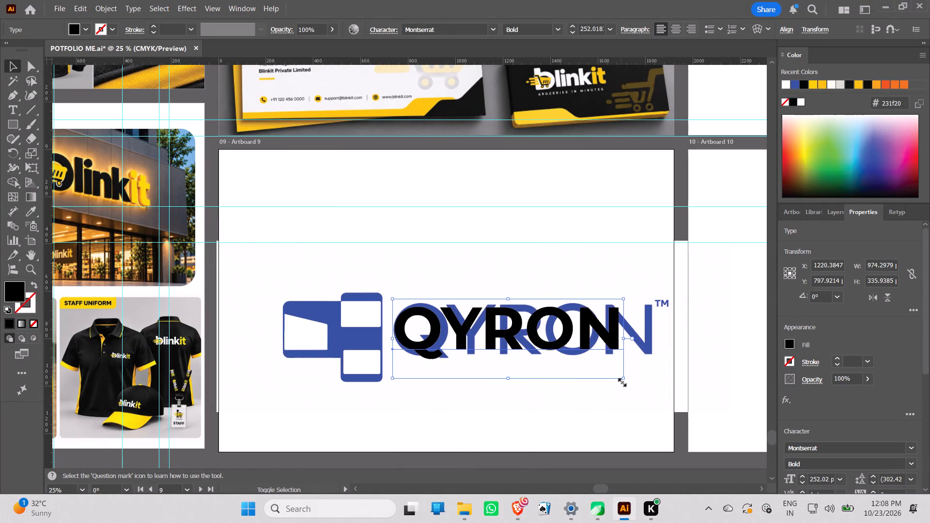
pyautogui.keyDown('shift'); pyautogui.moveTo(621, 381); pyautogui.dragTo(658, 408); pyautogui.keyUp('shift')
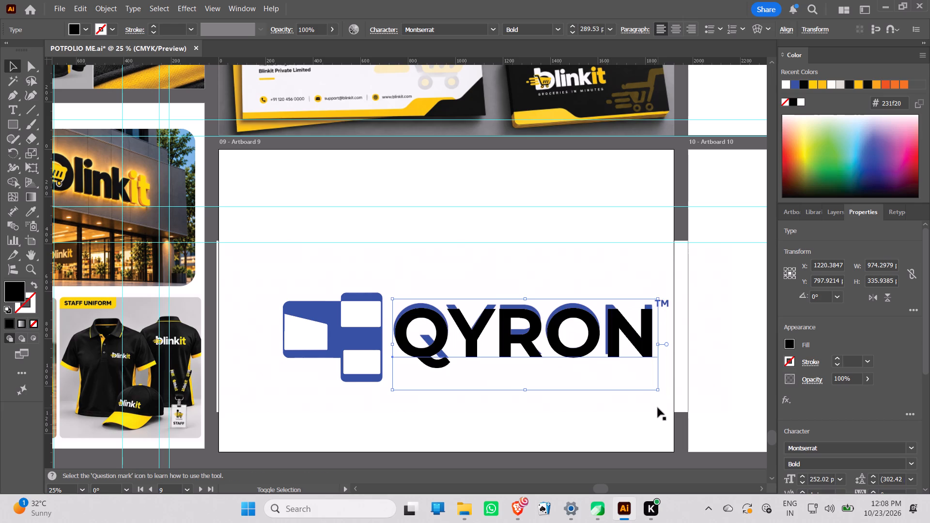
pyautogui.press('Up')
pyautogui.press('Up')
pyautogui.press('Up')
pyautogui.press('Up')
pyautogui.press('Up')
pyautogui.press('Up')
pyautogui.press('Up')
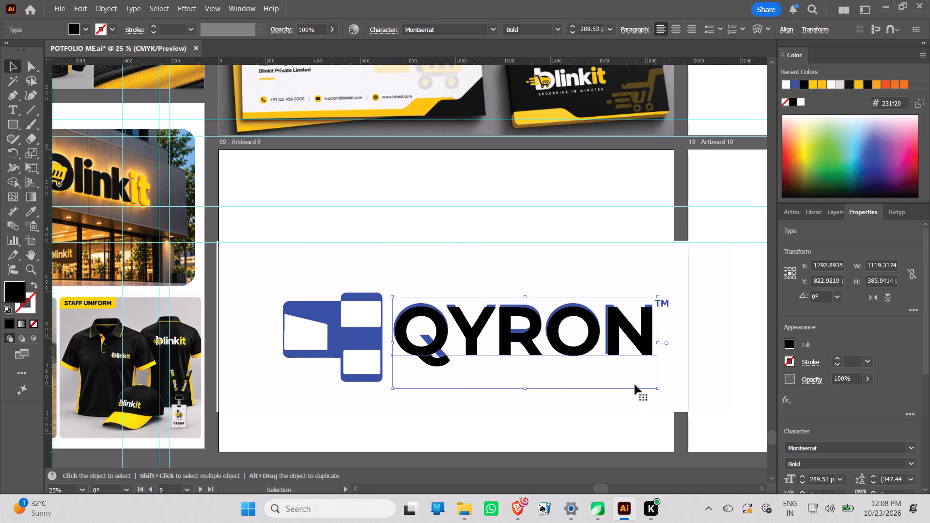
pyautogui.press('Up')
pyautogui.press('Up')
pyautogui.press('Up')
pyautogui.press('Up')
pyautogui.press('Up')
pyautogui.press('Up')
pyautogui.press('Up')
pyautogui.press('Up')
pyautogui.press('Up')
pyautogui.press('Up')
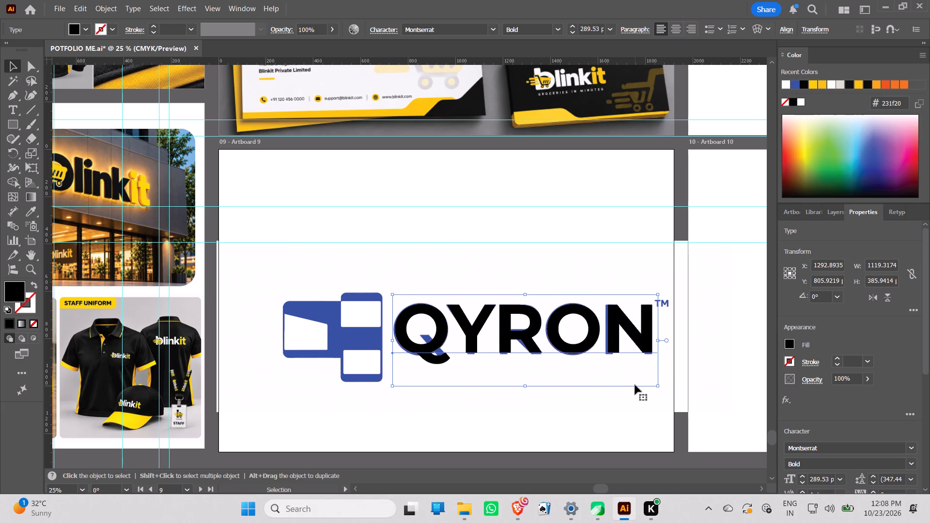
# Scale the QYRON text down to about 282 pt and nudge it up to match the reference letters.
pyautogui.click(655, 297)
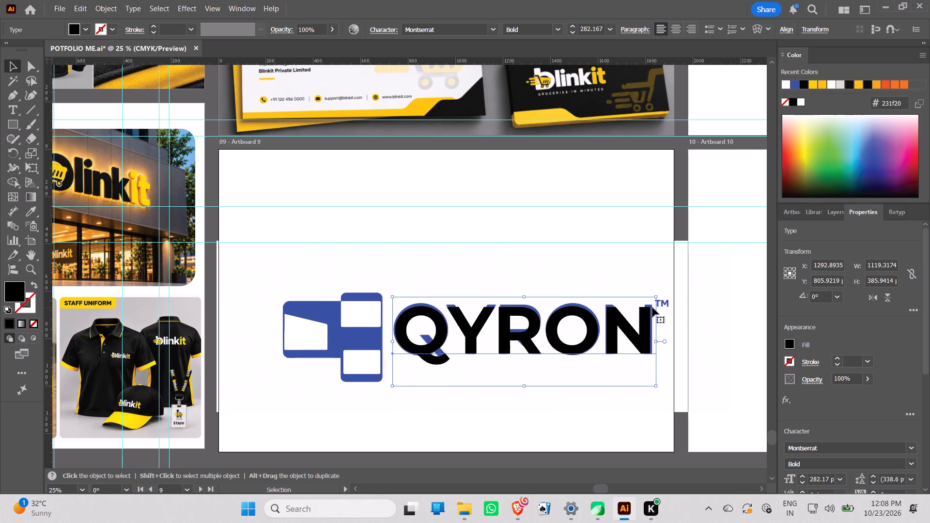
pyautogui.press('Up')
pyautogui.press('Up')
pyautogui.press('Up')
pyautogui.press('Up')
pyautogui.press('Up')
pyautogui.press('Up')
pyautogui.press('Up')
pyautogui.press('Up')
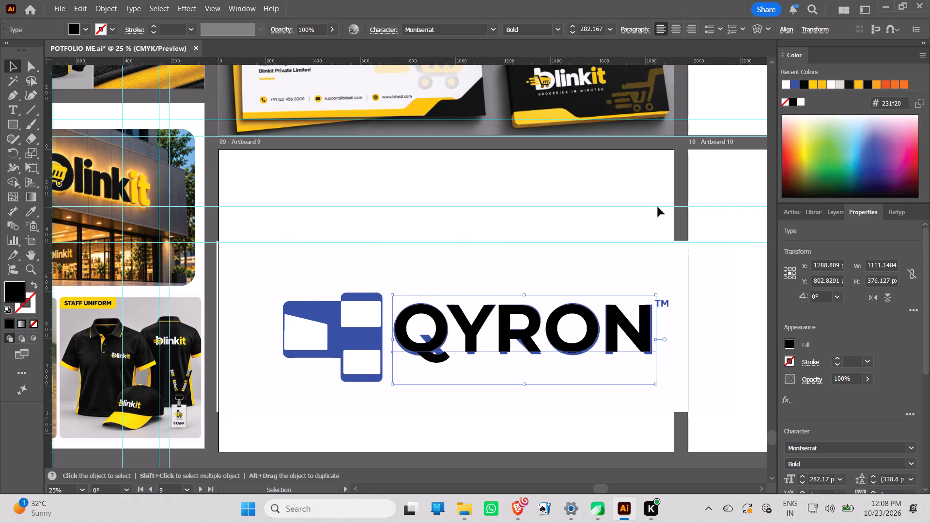
# Colour the QYRON text with the icon's blue, #3952a4, using the Eyedropper.
pyautogui.click(31, 215)
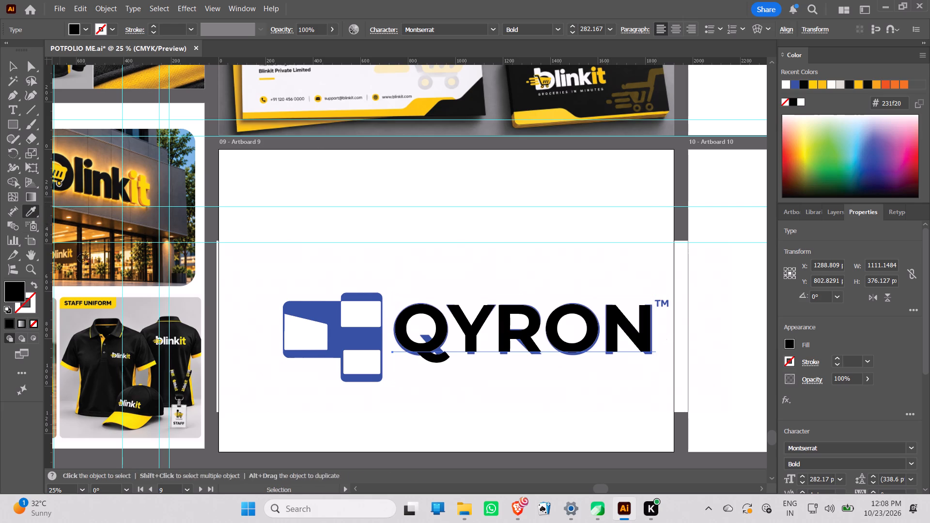
pyautogui.click(353, 342)
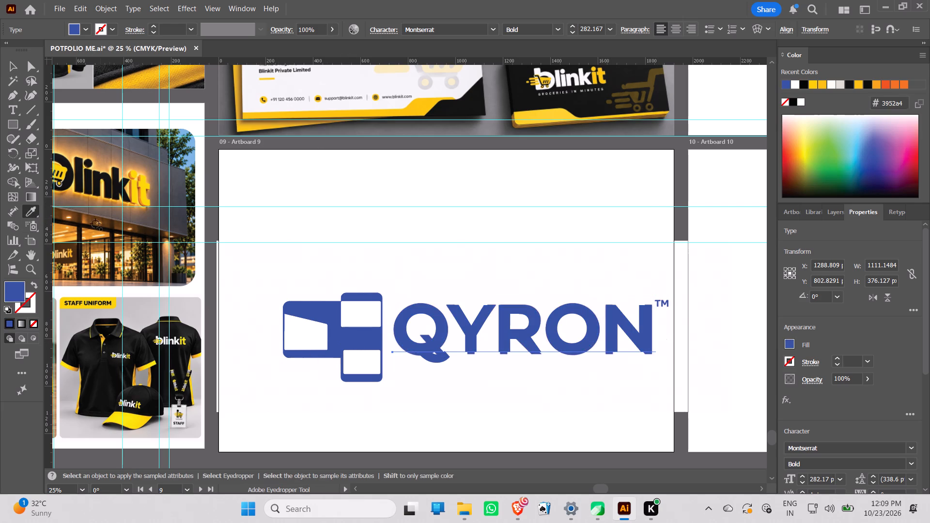
# Duplicate the QYRON text above the logo and replace the copy's wording with "TM".
pyautogui.click(7, 60)
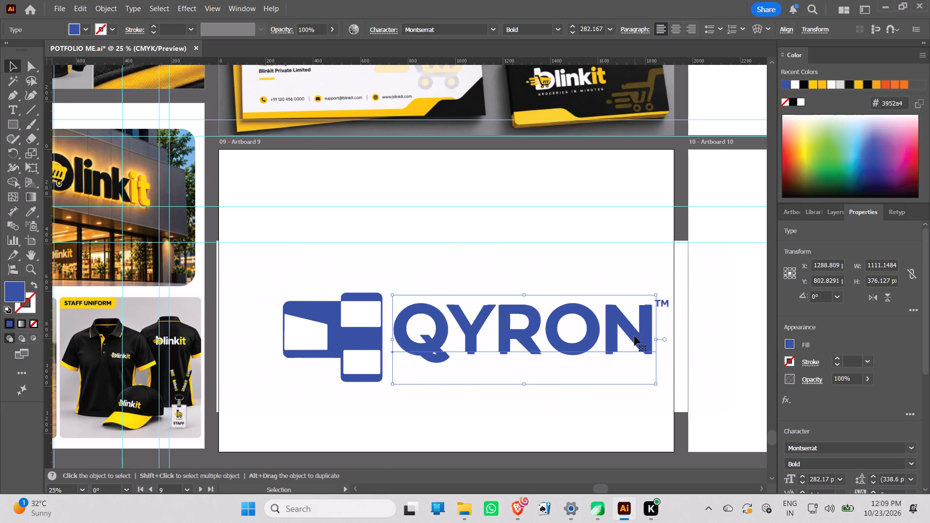
pyautogui.keyDown('alt'); pyautogui.moveTo(634, 336); pyautogui.dragTo(585, 257); pyautogui.keyUp('alt')
pyautogui.keyDown('alt'); pyautogui.rightClick(585, 257); pyautogui.keyUp('alt')
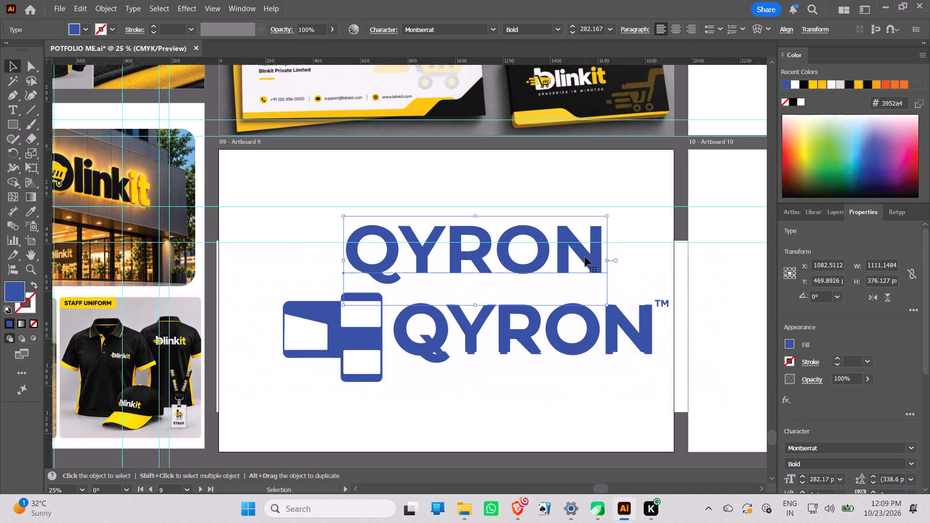
pyautogui.click(595, 335)
pyautogui.click(547, 243)
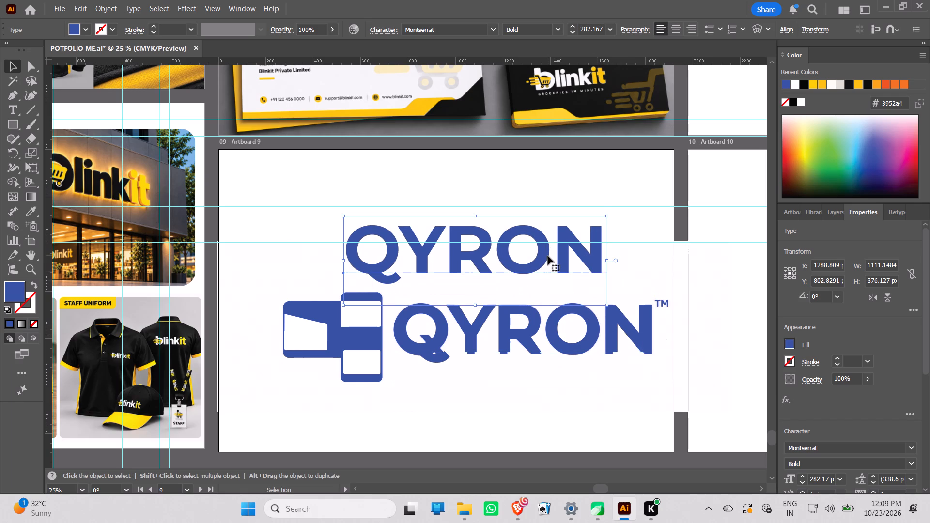
pyautogui.tripleClick(548, 256)
pyautogui.click(548, 256)
pyautogui.tripleClick(548, 256)
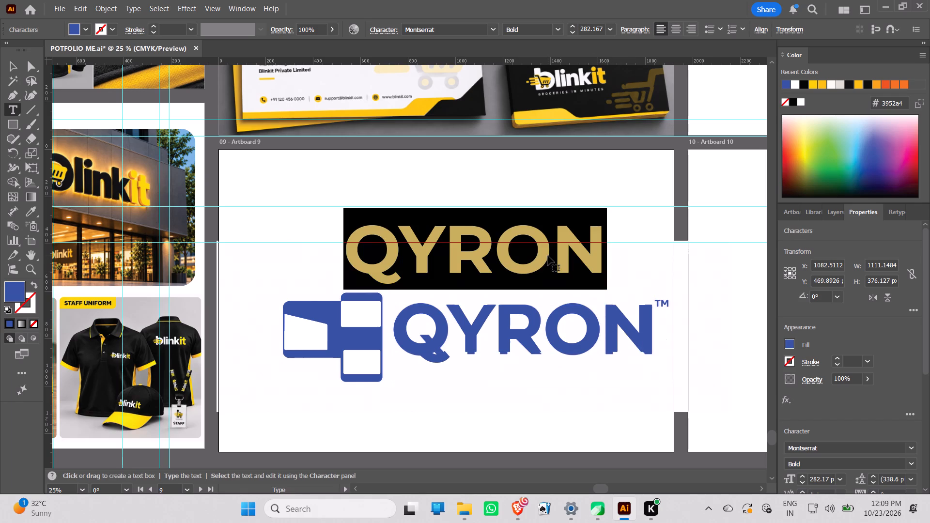
pyautogui.press('BackSpace')
pyautogui.write('tm<')
pyautogui.press('BackSpace')
pyautogui.press('BackSpace')
pyautogui.press('BackSpace')
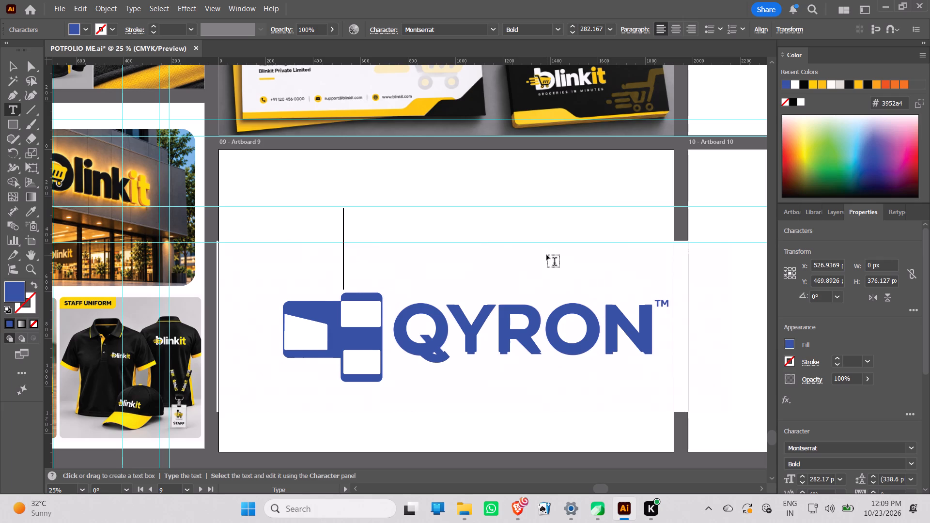
pyautogui.write('TM')
pyautogui.scroll(1, 545, 255)
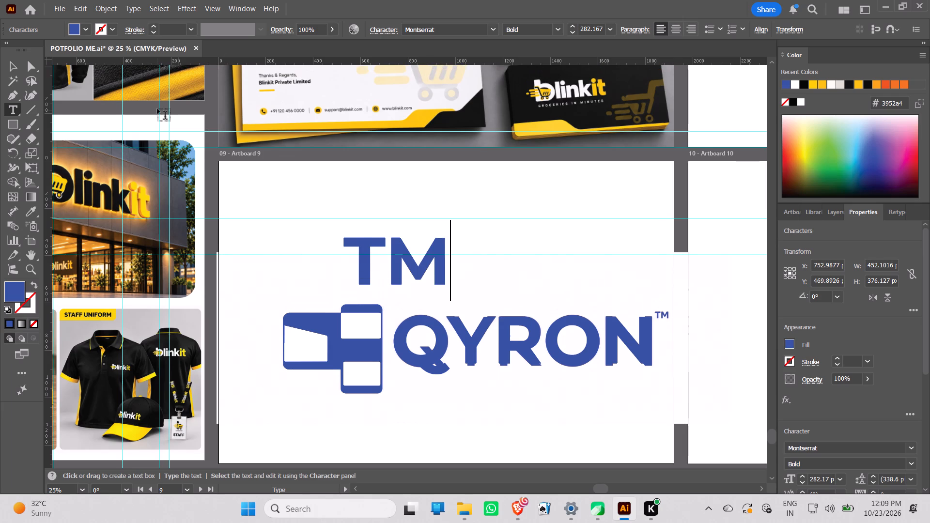
pyautogui.click(9, 69)
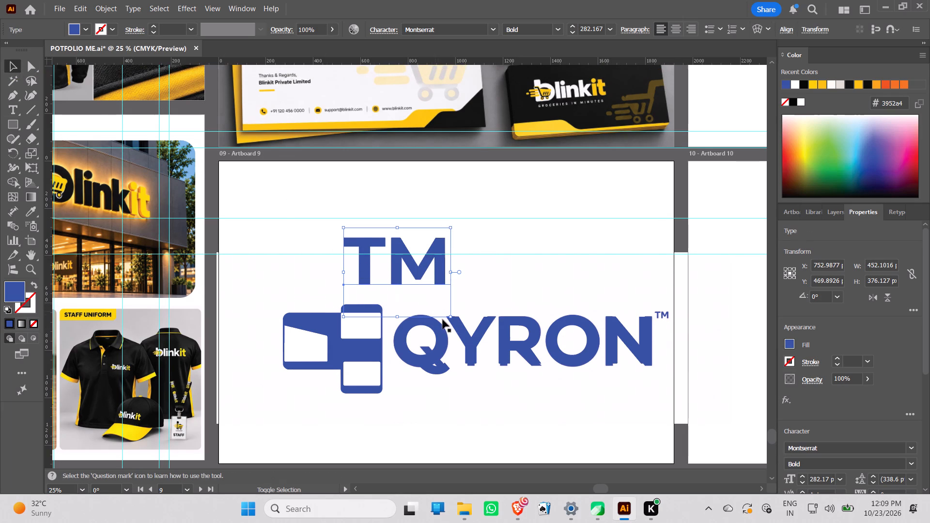
# Shrink the TM text to about 38 pt and place it over the reference trademark symbol beside the N.
pyautogui.keyDown('shift'); pyautogui.moveTo(449, 315); pyautogui.dragTo(350, 245); pyautogui.keyUp('shift')
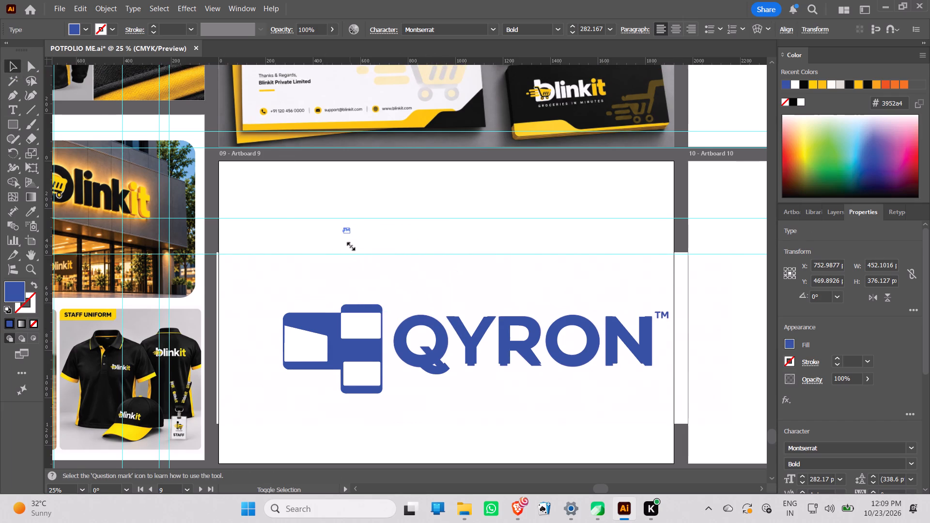
pyautogui.keyDown('shift'); pyautogui.moveTo(350, 245); pyautogui.dragTo(365, 251); pyautogui.keyUp('shift')
pyautogui.click(355, 231)
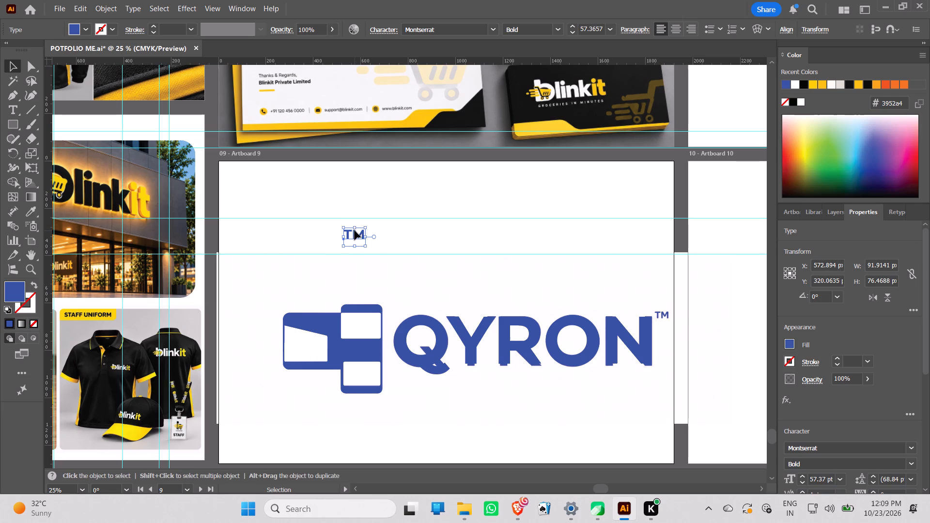
pyautogui.moveTo(356, 233); pyautogui.dragTo(666, 316)
pyautogui.keyDown('alt'); pyautogui.scroll(5, 668, 317); pyautogui.keyUp('alt')
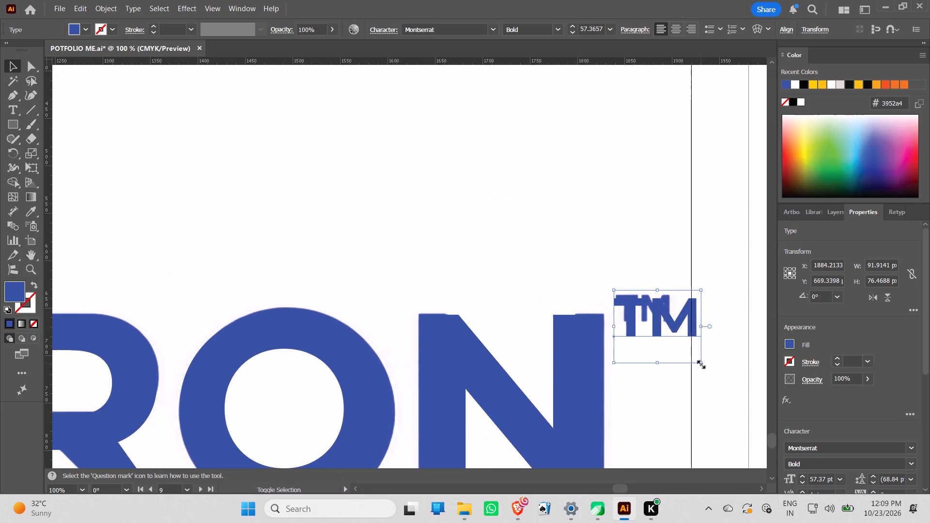
pyautogui.keyDown('shift'); pyautogui.moveTo(700, 363); pyautogui.dragTo(671, 347); pyautogui.keyUp('shift')
pyautogui.press('Right')
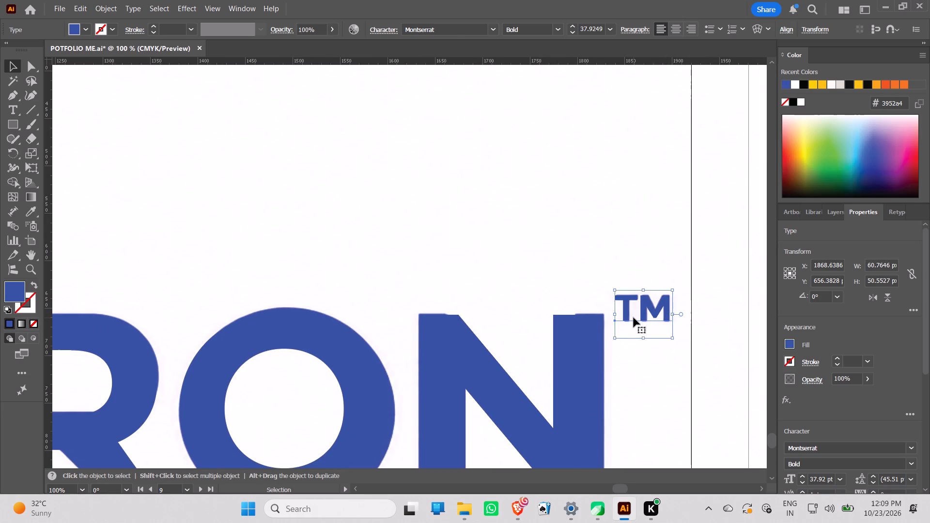
# Delete the reference logo image behind the redrawn QYRON logo on Artboard 9.
pyautogui.click(536, 170)
pyautogui.keyDown('alt'); pyautogui.scroll(-6, 549, 185); pyautogui.keyUp('alt')
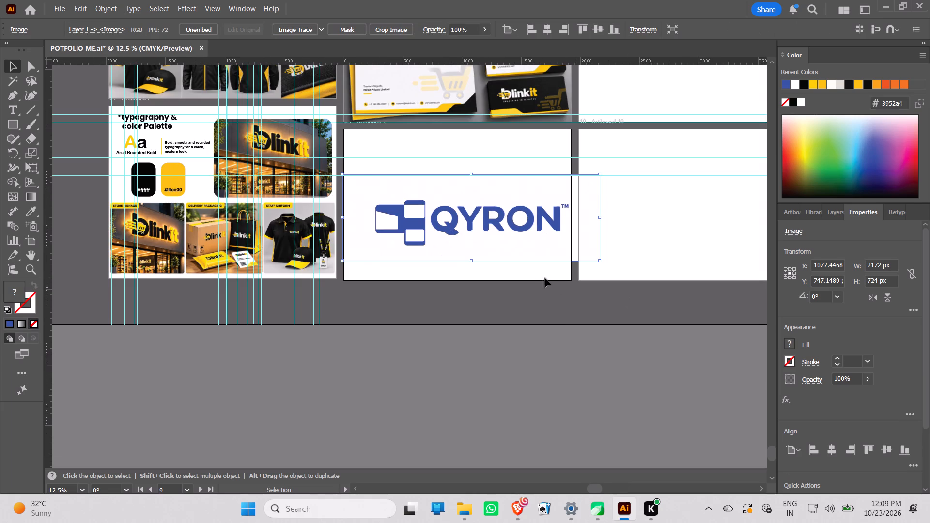
pyautogui.press('Delete')
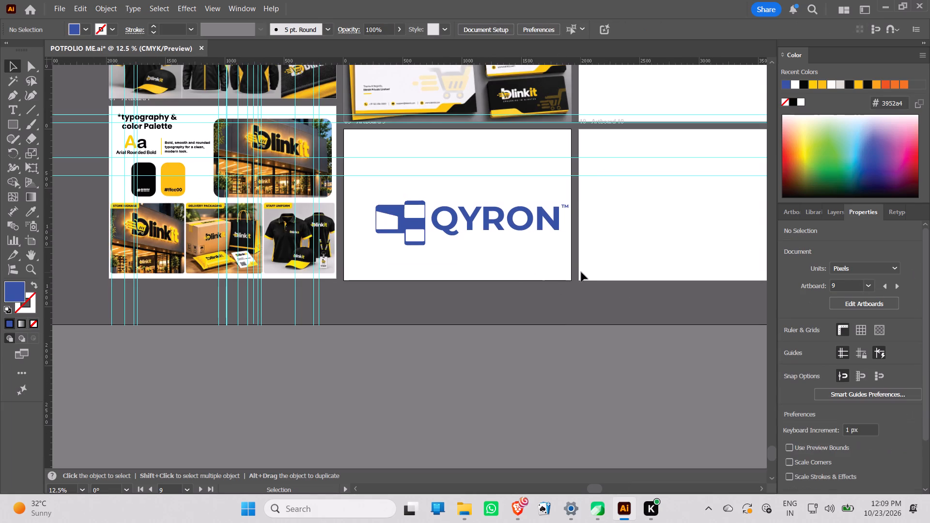
# Group the icon shapes, QYRON wordmark and TM text, and move the group onto the empty canvas below Artboard 9.
pyautogui.moveTo(598, 366); pyautogui.dragTo(352, 184)
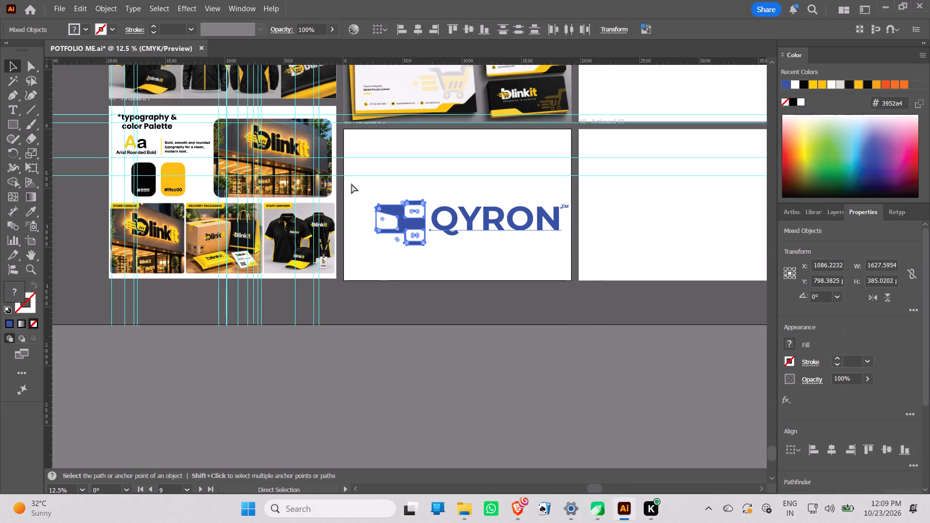
pyautogui.hotkey('ctrl', 'g')
pyautogui.moveTo(495, 217); pyautogui.dragTo(486, 339)
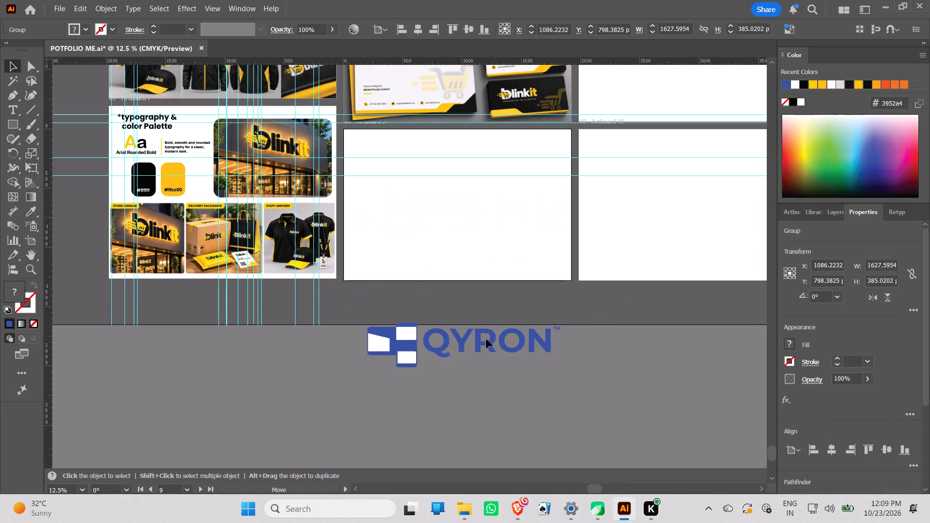
pyautogui.moveTo(486, 339); pyautogui.dragTo(483, 350)
pyautogui.press('z')
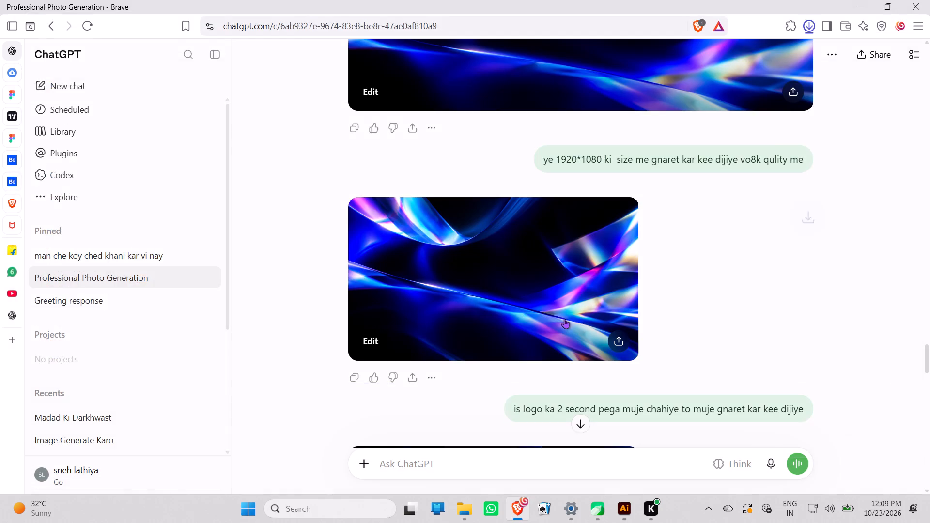
# Return to the Illustrator portfolio, paste the blue abstract background image, and move it onto Artboard 9.
pyautogui.hotkey('alt', 'Tab')
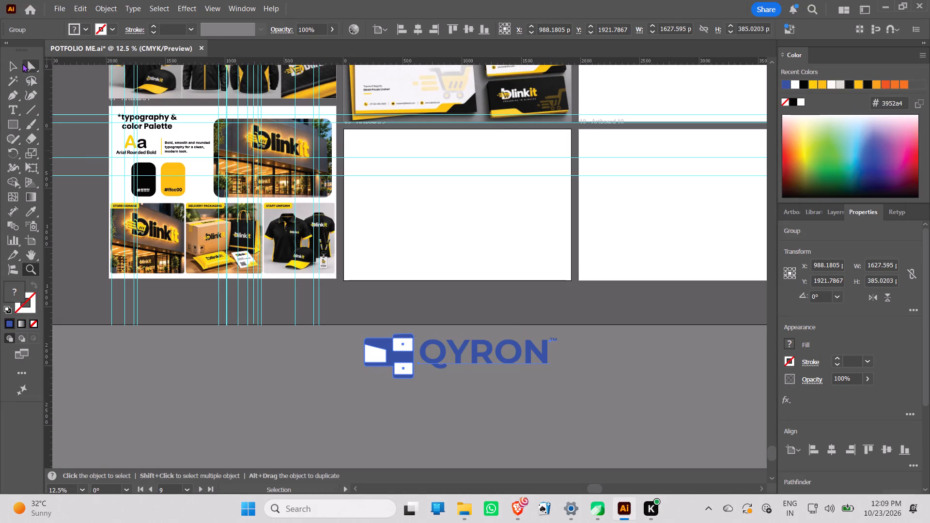
pyautogui.click(15, 63)
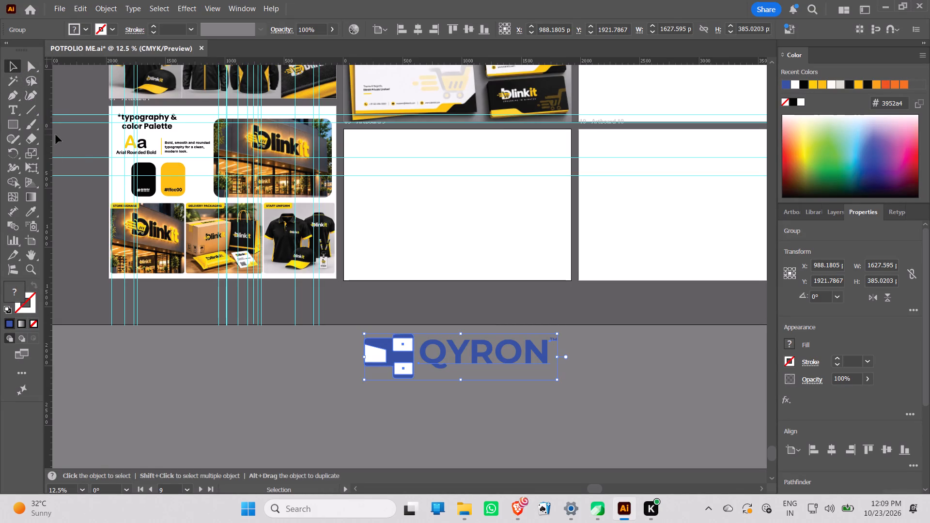
pyautogui.click(440, 417)
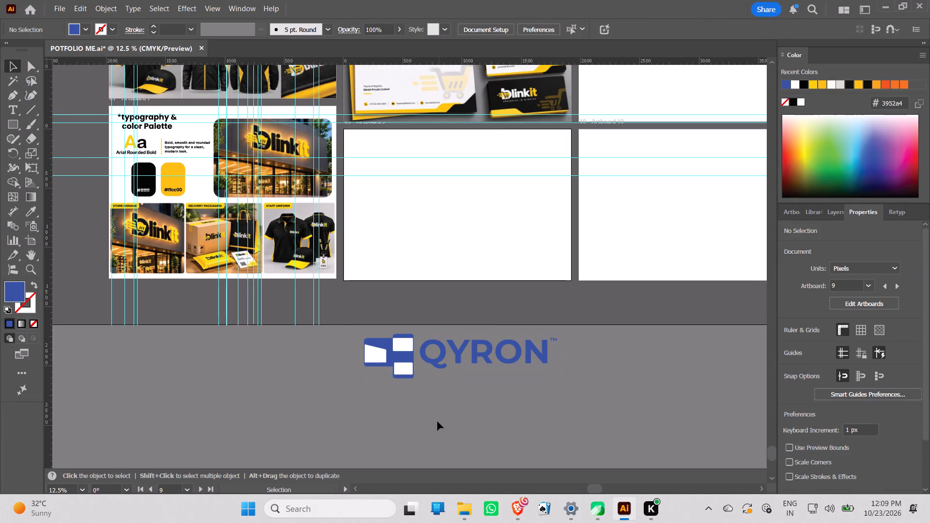
pyautogui.hotkey('ctrl', 'v')
pyautogui.click(429, 429)
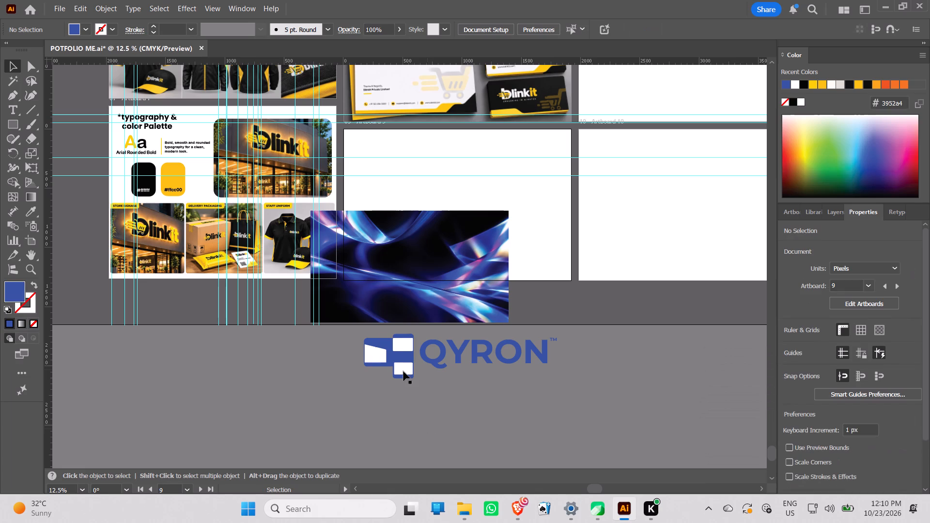
pyautogui.moveTo(403, 320); pyautogui.dragTo(441, 243)
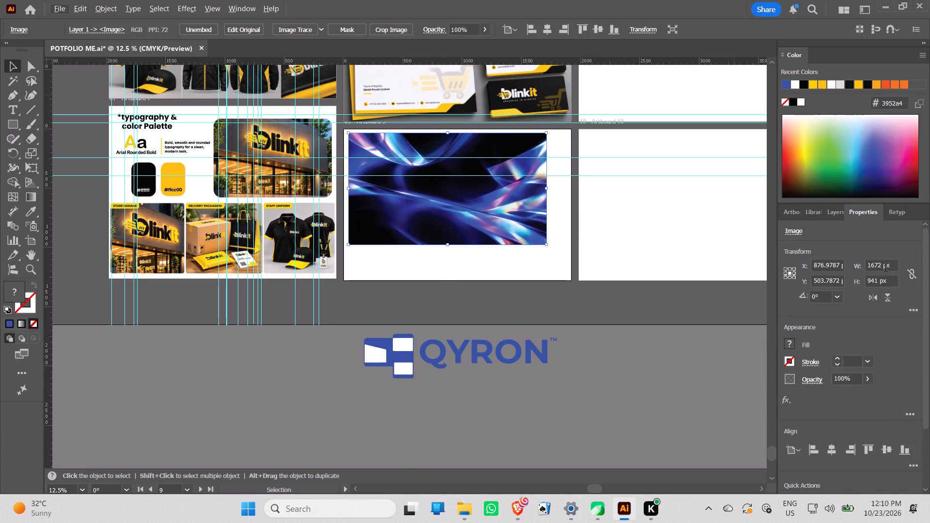
# Set the background image's size to 1920 px wide and 1080 px high.
pyautogui.moveTo(883, 267); pyautogui.dragTo(848, 268)
pyautogui.write('1920')
pyautogui.press('Tab')
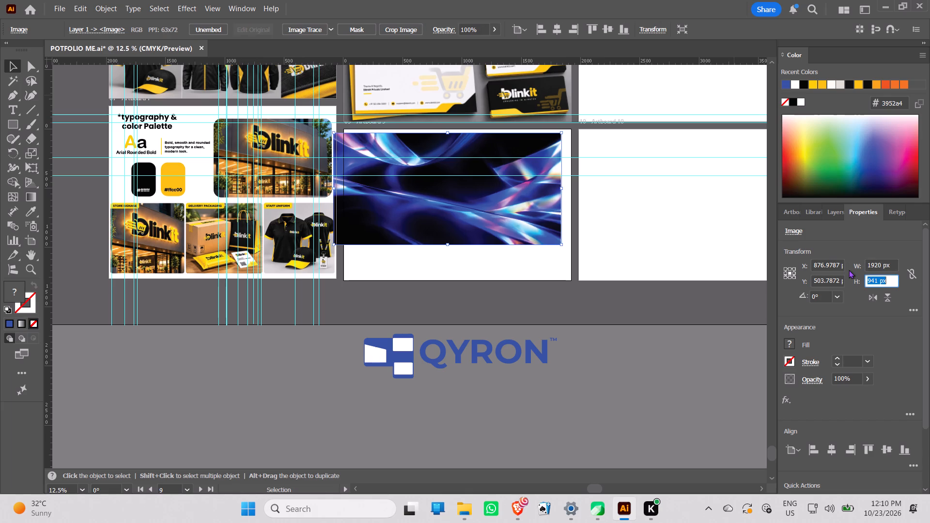
pyautogui.write('10')
pyautogui.write('80')
pyautogui.press('Return')
# Move the background image so its top-left corner meets the top-left corner of Artboard 9.
pyautogui.moveTo(428, 225); pyautogui.dragTo(441, 235)
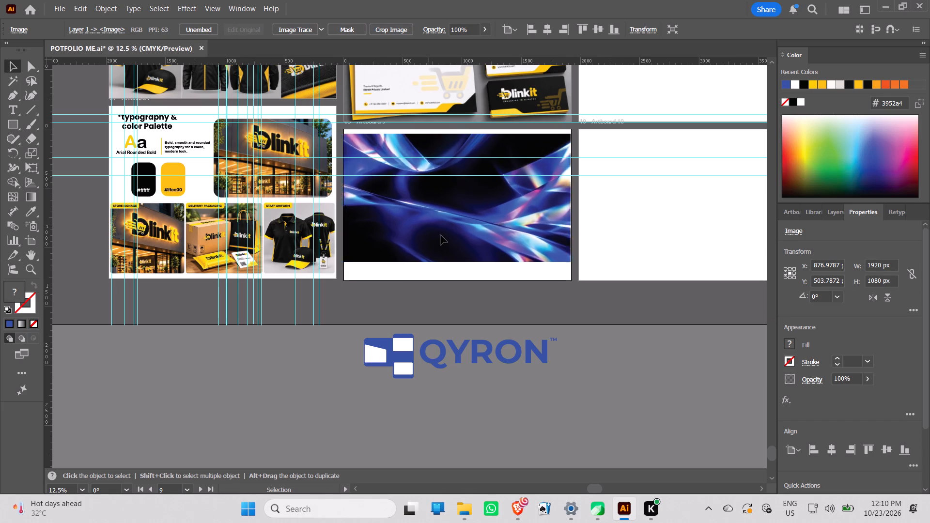
pyautogui.moveTo(441, 235); pyautogui.dragTo(438, 230)
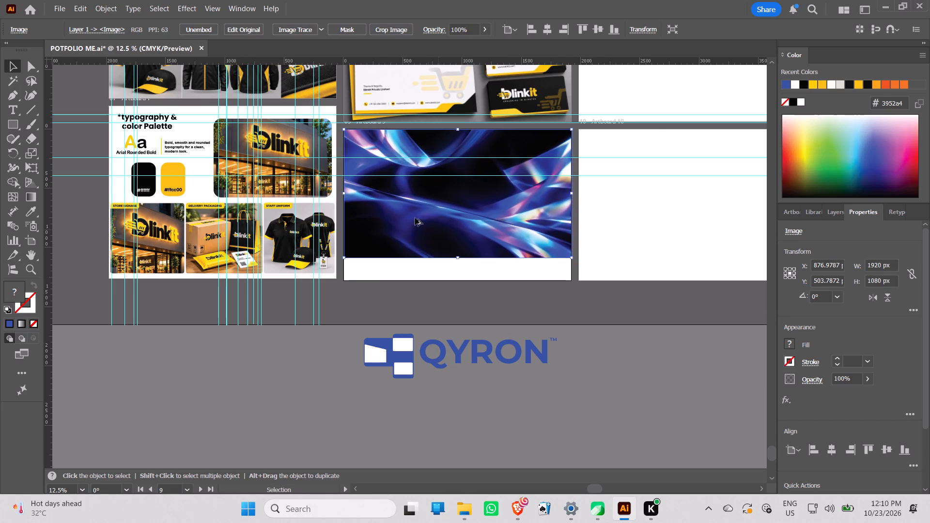
pyautogui.keyDown('alt'); pyautogui.scroll(5, 334, 130); pyautogui.keyUp('alt')
pyautogui.keyDown('alt'); pyautogui.scroll(3, 460, 130); pyautogui.keyUp('alt')
pyautogui.moveTo(366, 133); pyautogui.dragTo(360, 128)
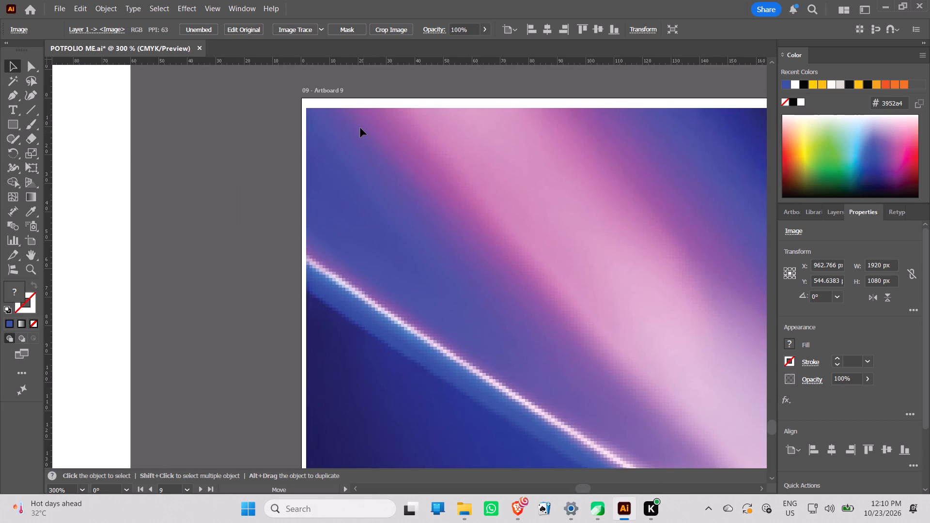
pyautogui.moveTo(360, 128); pyautogui.dragTo(359, 120)
# Shorten Artboard 9 from its bottom edge to fit the background image, setting its height to exactly 1080 px.
pyautogui.keyDown('alt'); pyautogui.scroll(-6, 382, 134); pyautogui.keyUp('alt')
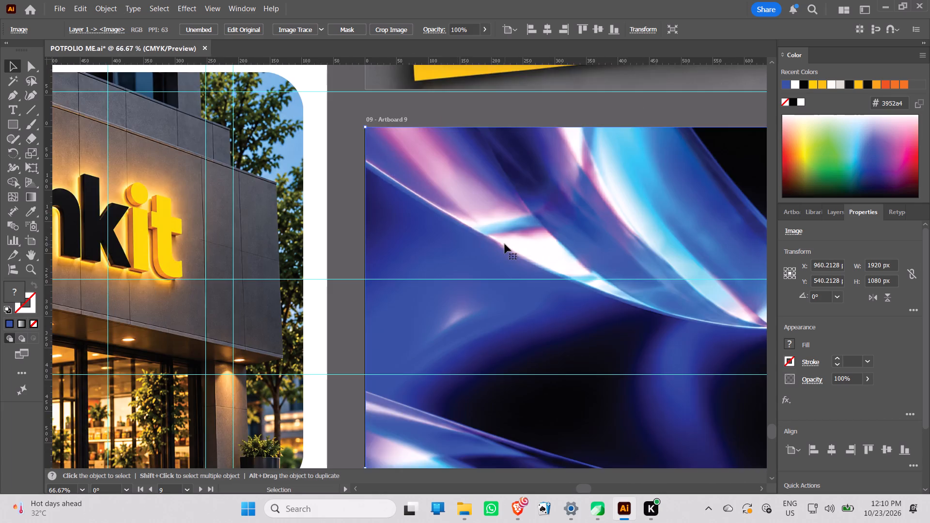
pyautogui.keyDown('alt'); pyautogui.scroll(-4, 505, 246); pyautogui.keyUp('alt')
pyautogui.keyDown('alt'); pyautogui.scroll(-3, 603, 342); pyautogui.keyUp('alt')
pyautogui.moveTo(540, 329); pyautogui.dragTo(442, 304, button='middle')
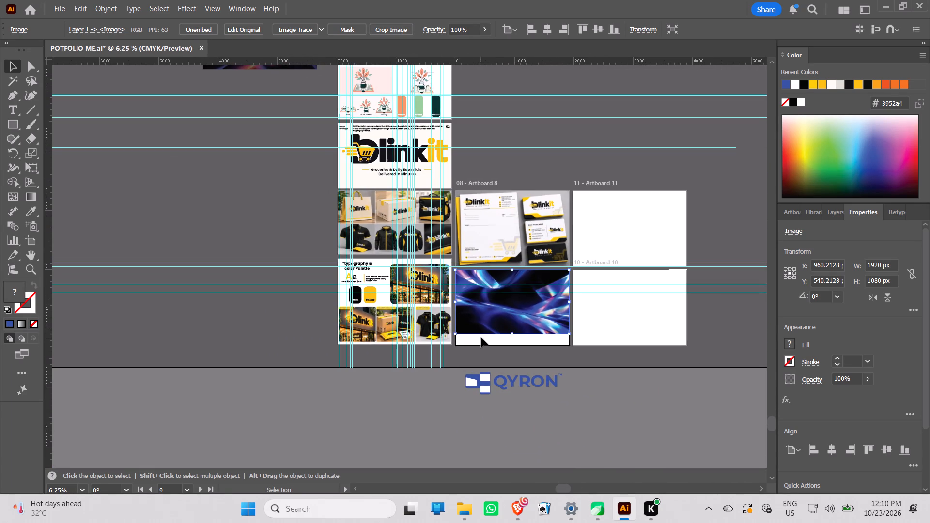
pyautogui.click(481, 338)
pyautogui.click(490, 341)
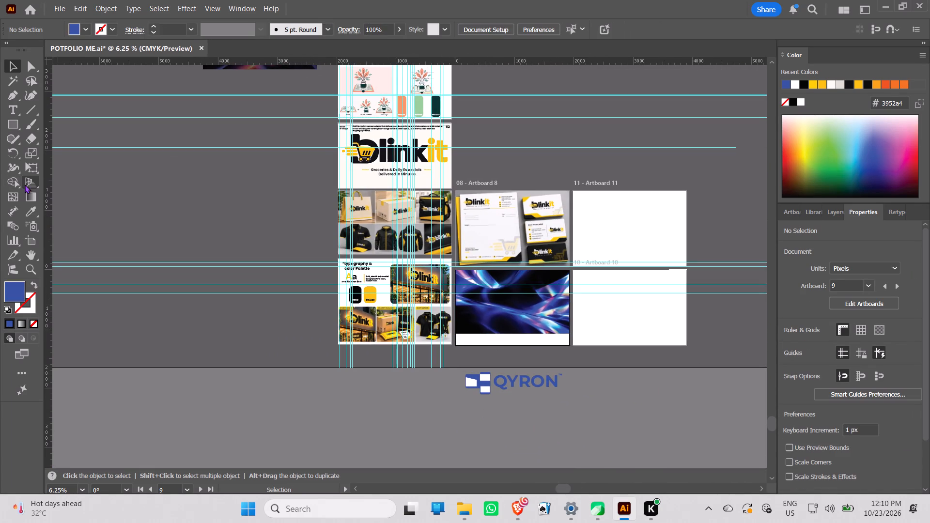
pyautogui.click(31, 241)
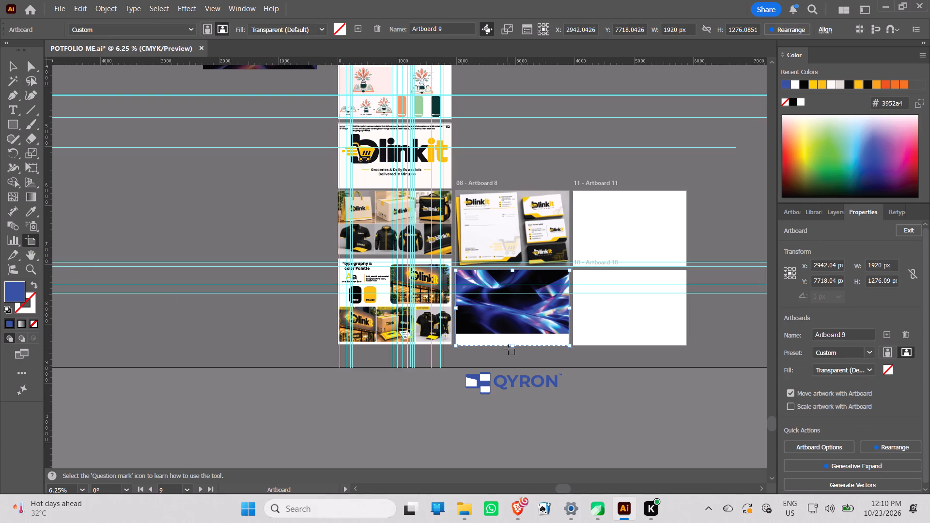
pyautogui.moveTo(512, 346); pyautogui.dragTo(511, 341)
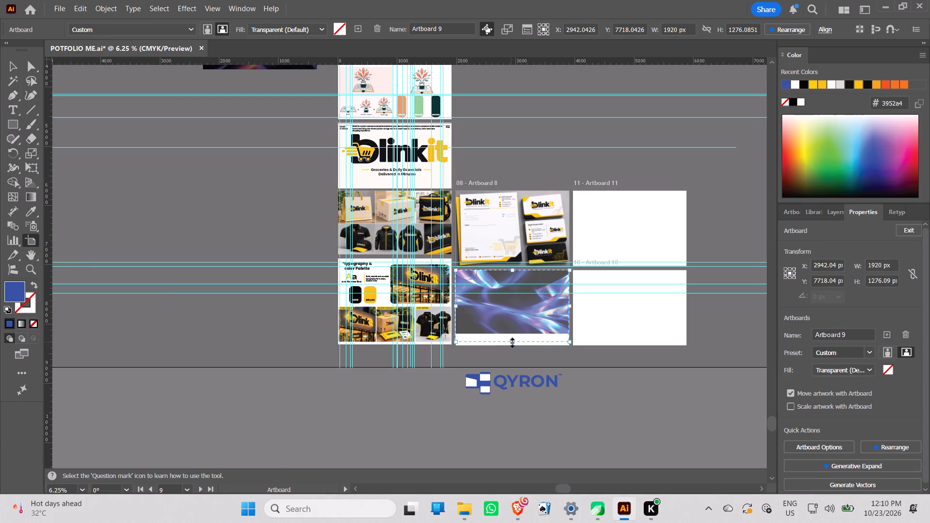
pyautogui.moveTo(511, 341); pyautogui.dragTo(511, 333)
pyautogui.keyDown('alt'); pyautogui.scroll(5, 498, 359); pyautogui.keyUp('alt')
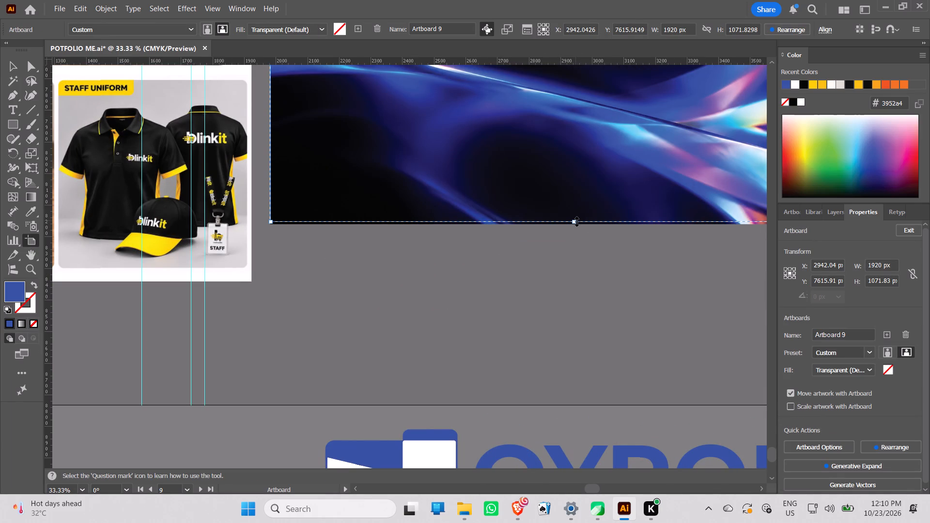
pyautogui.click(872, 284)
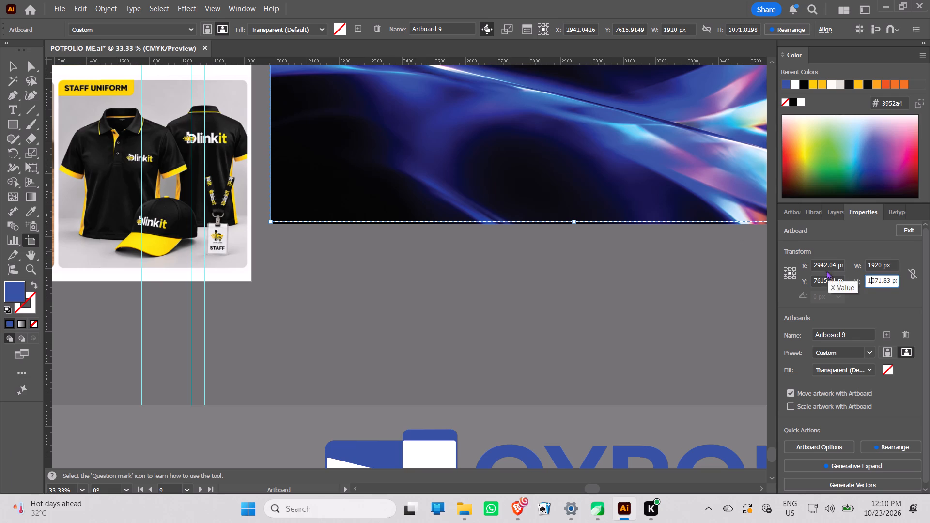
pyautogui.tripleClick(870, 284)
pyautogui.write('1080')
pyautogui.press('Return')
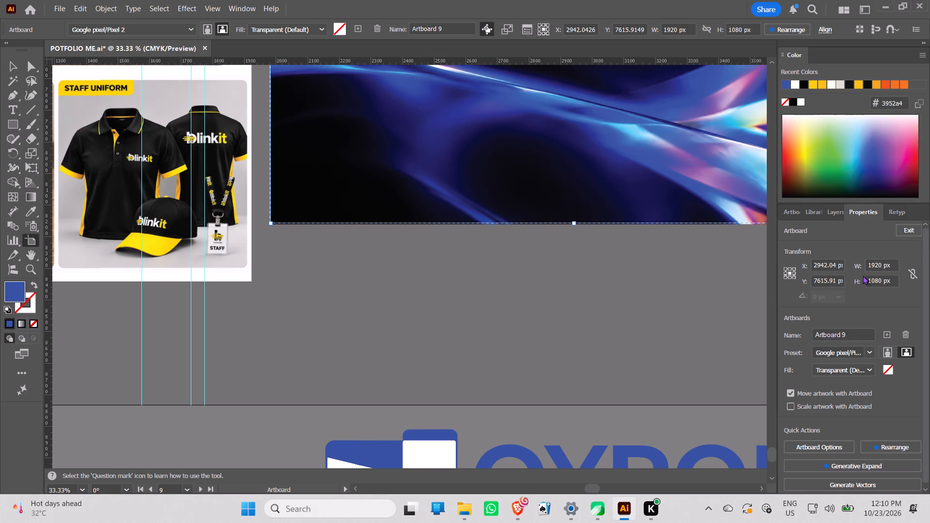
pyautogui.click(14, 59)
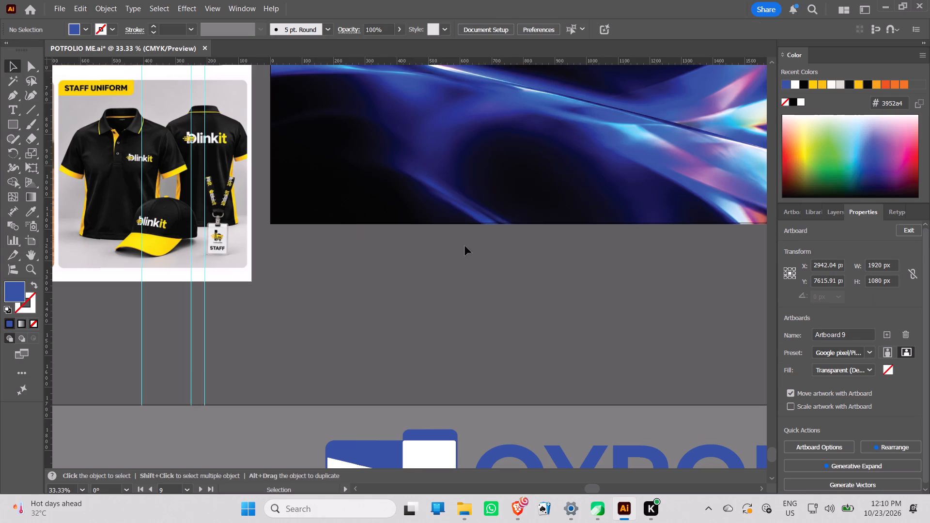
# Nudge the background image up 4 px to close the white gap along the top edge of Artboard 9.
pyautogui.keyDown('alt'); pyautogui.scroll(-5, 483, 250); pyautogui.keyUp('alt')
pyautogui.moveTo(485, 276); pyautogui.dragTo(291, 314, button='middle')
pyautogui.keyDown('alt'); pyautogui.scroll(5, 284, 219); pyautogui.keyUp('alt')
pyautogui.keyDown('alt'); pyautogui.scroll(4, 455, 246); pyautogui.keyUp('alt')
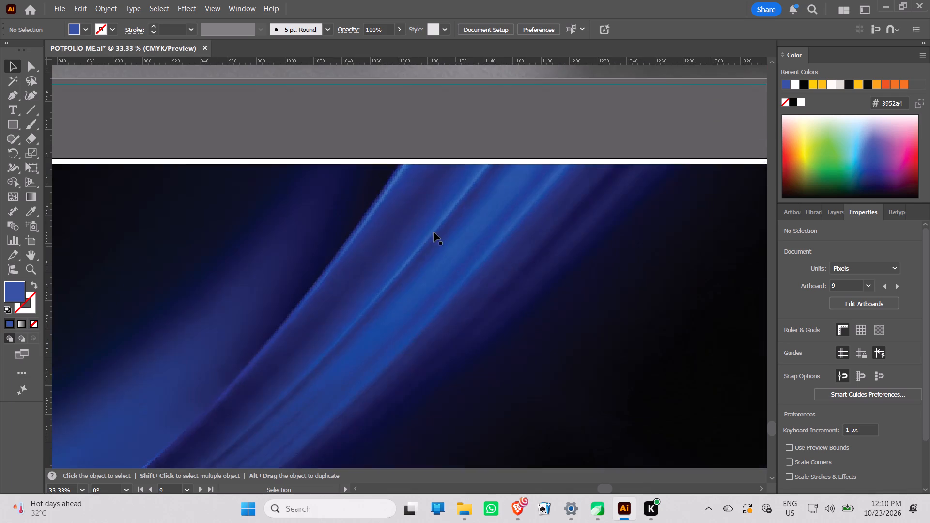
pyautogui.keyDown('alt'); pyautogui.scroll(3, 377, 171); pyautogui.keyUp('alt')
pyautogui.click(376, 171)
pyautogui.press('Up')
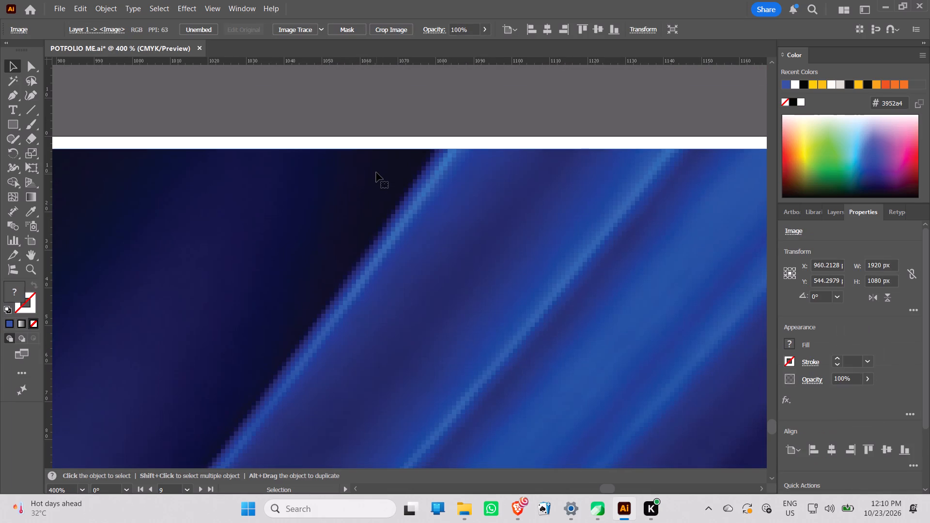
pyautogui.press('Up')
pyautogui.press('Up')
pyautogui.press('Up')
pyautogui.keyDown('alt'); pyautogui.scroll(1, 376, 172); pyautogui.keyUp('alt')
pyautogui.keyDown('alt'); pyautogui.scroll(-3, 376, 172); pyautogui.keyUp('alt')
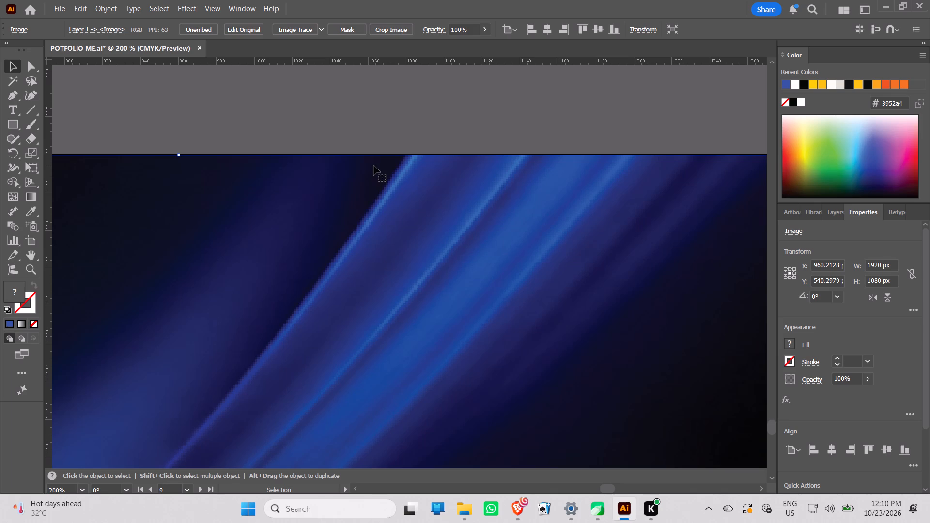
pyautogui.keyDown('alt'); pyautogui.scroll(-4, 372, 167); pyautogui.keyUp('alt')
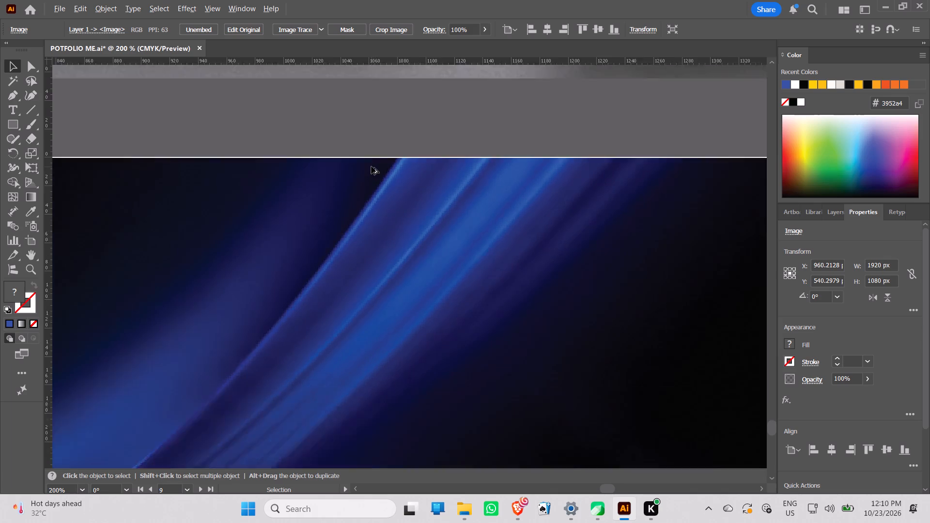
pyautogui.keyDown('alt'); pyautogui.scroll(-5, 383, 206); pyautogui.keyUp('alt')
pyautogui.click(400, 368)
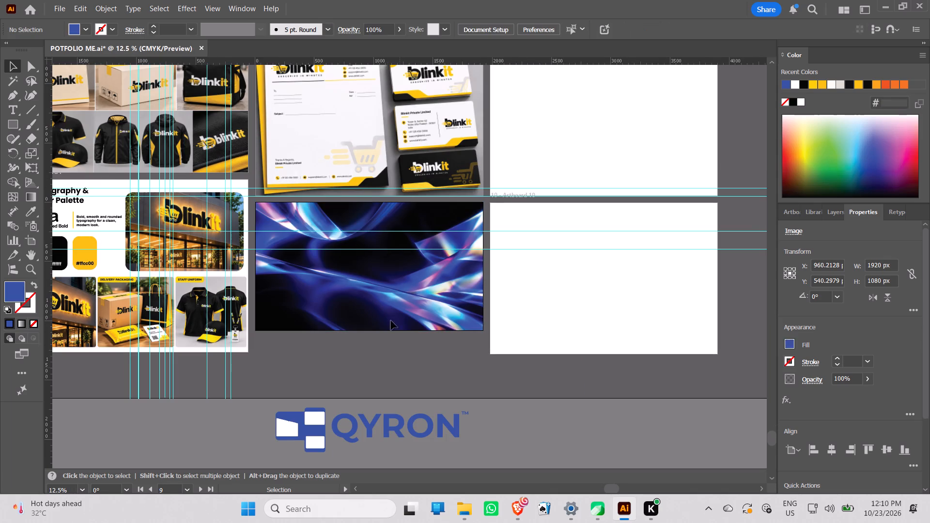
# Move the QYRON logo group onto Artboard 9 and raise it above the background image in the layer order.
pyautogui.click(387, 311)
pyautogui.click(376, 431)
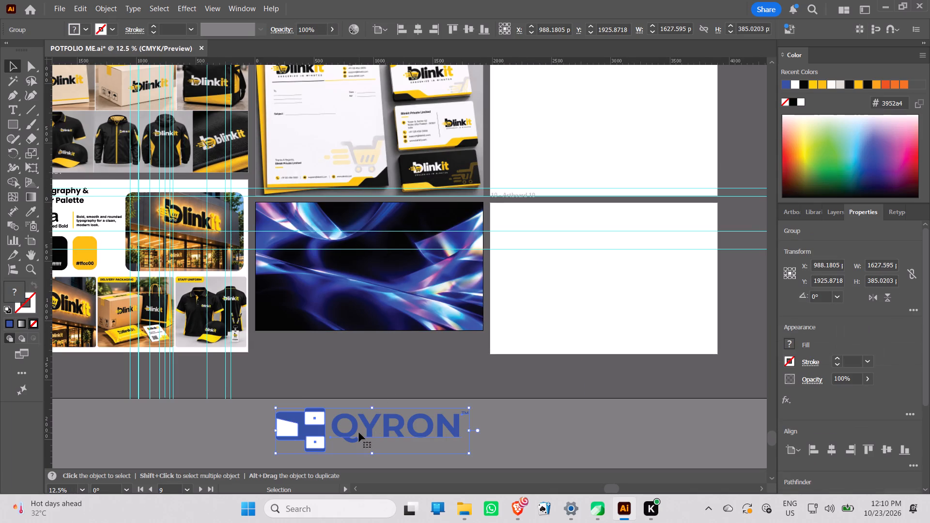
pyautogui.moveTo(359, 432); pyautogui.dragTo(359, 282)
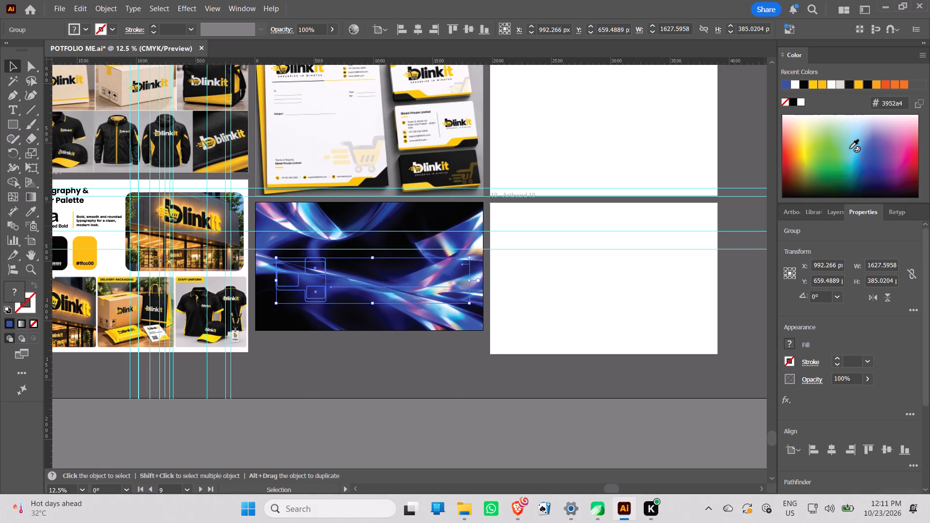
pyautogui.click(827, 216)
pyautogui.moveTo(840, 279); pyautogui.dragTo(840, 262)
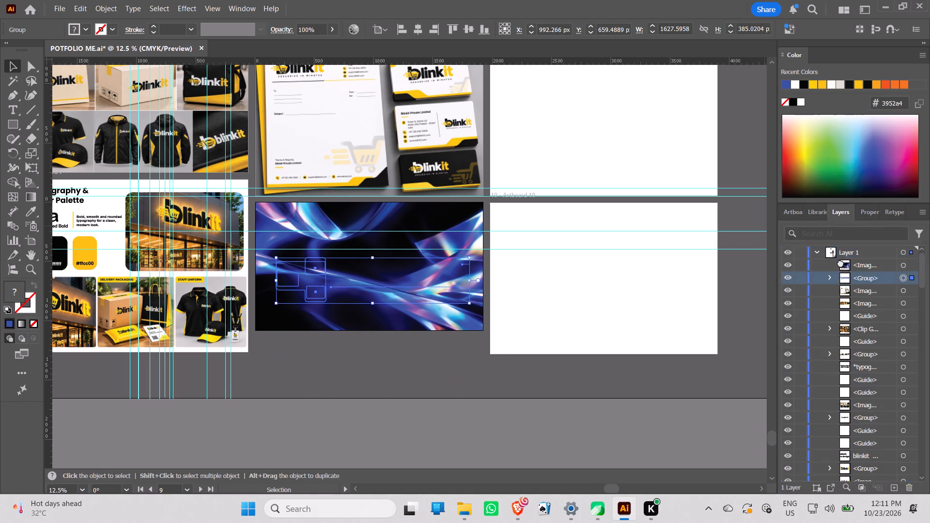
# Put the QYRON logo group above the blue background image in the layer order.
pyautogui.moveTo(840, 262); pyautogui.dragTo(840, 255)
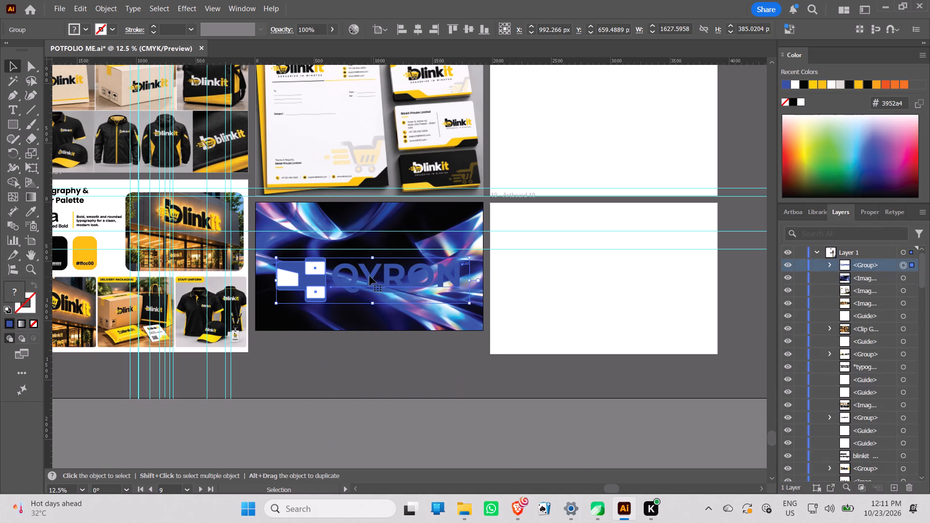
# Move the QYRON logo group off the background to below Artboard 9 and fill its QYRON wordmark with white.
pyautogui.moveTo(370, 276); pyautogui.dragTo(361, 365)
pyautogui.tripleClick(366, 366)
pyautogui.click(366, 366)
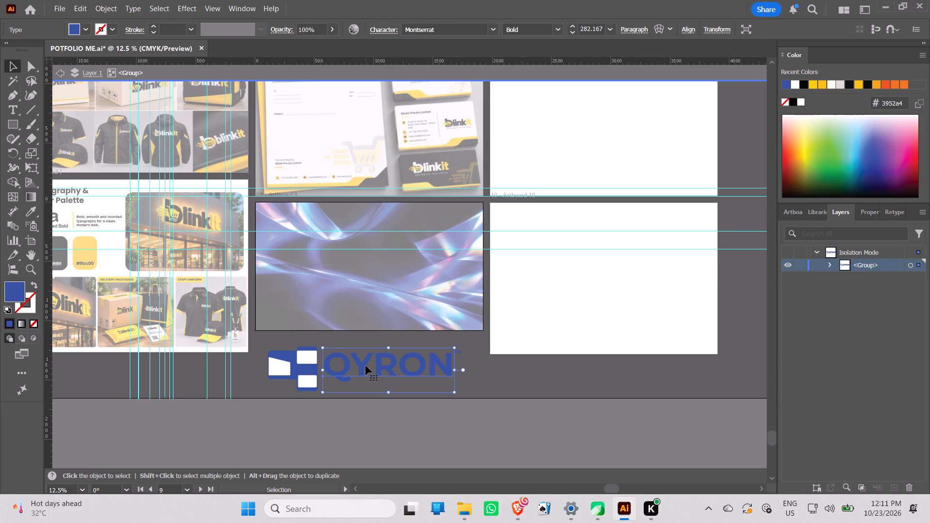
pyautogui.tripleClick(16, 290)
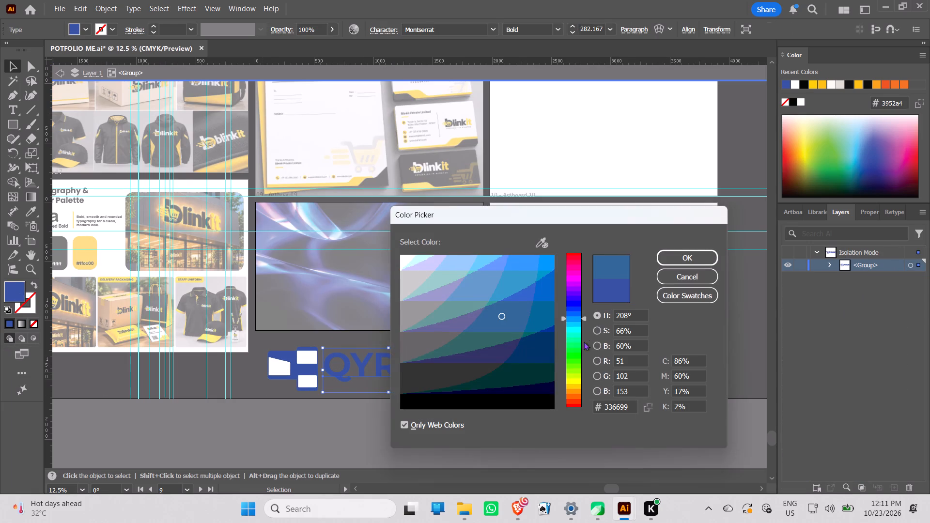
pyautogui.moveTo(449, 279); pyautogui.dragTo(330, 221)
pyautogui.click(673, 260)
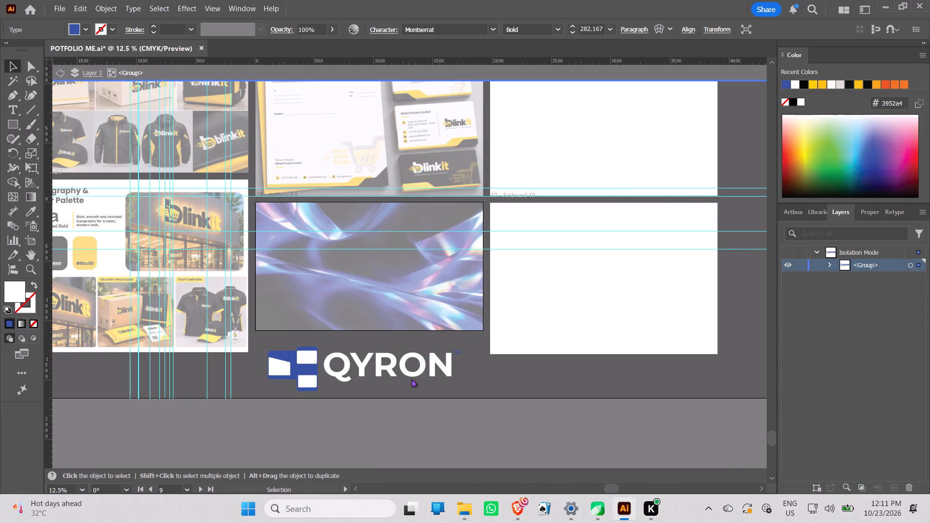
# Fill the TM mark beside the QYRON wordmark with white (#ffffff) and exit the group's isolation mode.
pyautogui.click(460, 351)
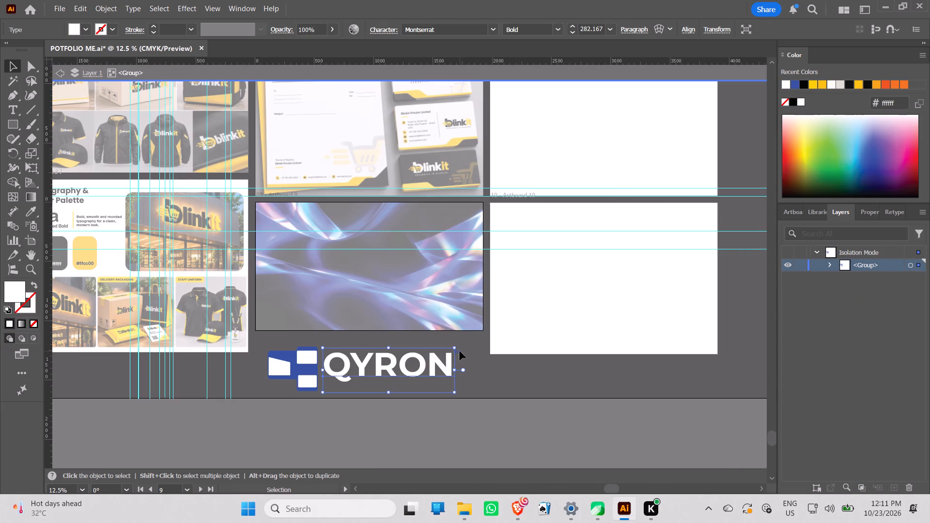
pyautogui.click(460, 351)
pyautogui.click(460, 354)
pyautogui.keyDown('alt'); pyautogui.scroll(5, 459, 368); pyautogui.keyUp('alt')
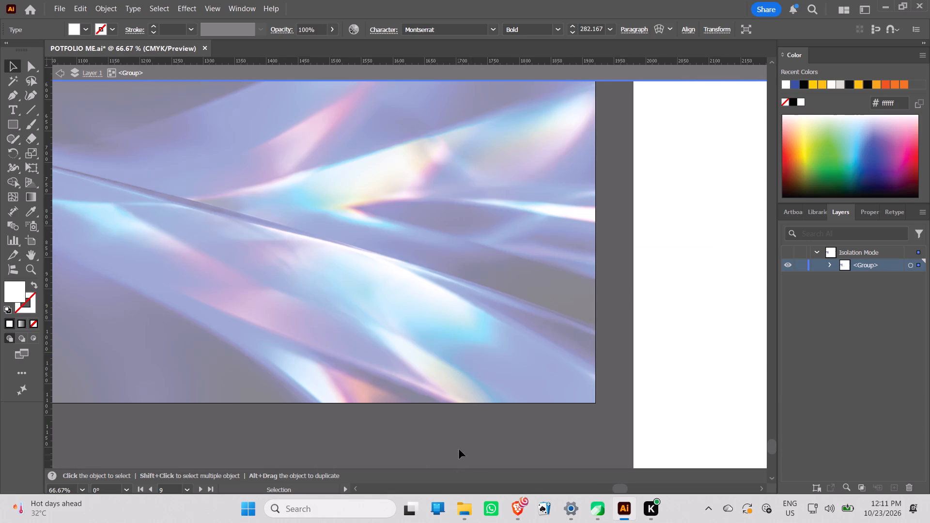
pyautogui.moveTo(452, 438); pyautogui.dragTo(436, 161, button='middle')
pyautogui.scroll(1, 436, 161)
pyautogui.click(446, 254)
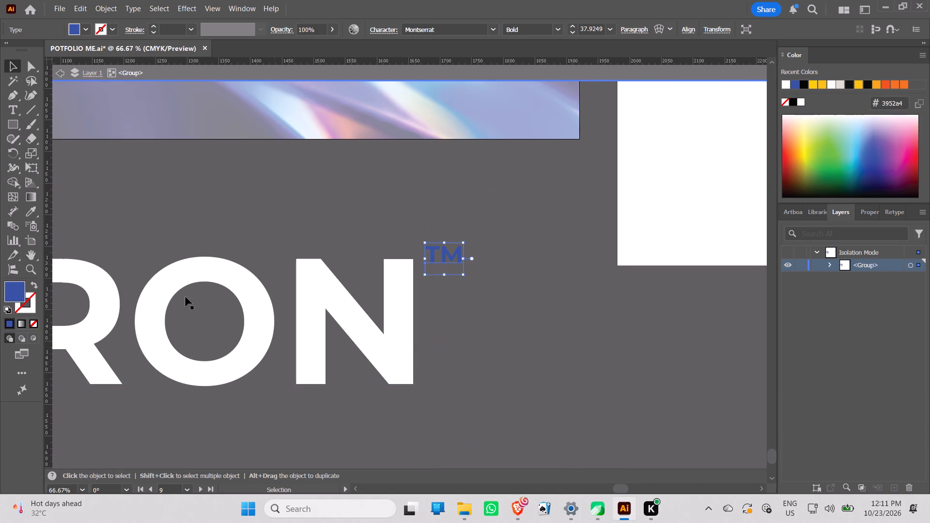
pyautogui.tripleClick(16, 296)
pyautogui.click(16, 296)
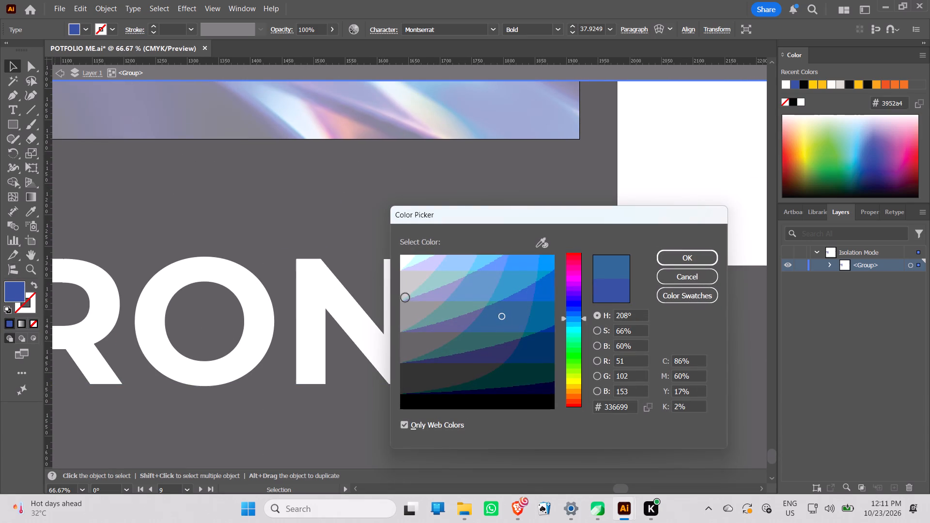
pyautogui.moveTo(400, 248); pyautogui.dragTo(285, 174)
pyautogui.moveTo(400, 274); pyautogui.dragTo(360, 224)
pyautogui.moveTo(420, 272); pyautogui.dragTo(326, 195)
pyautogui.click(677, 264)
pyautogui.click(535, 388)
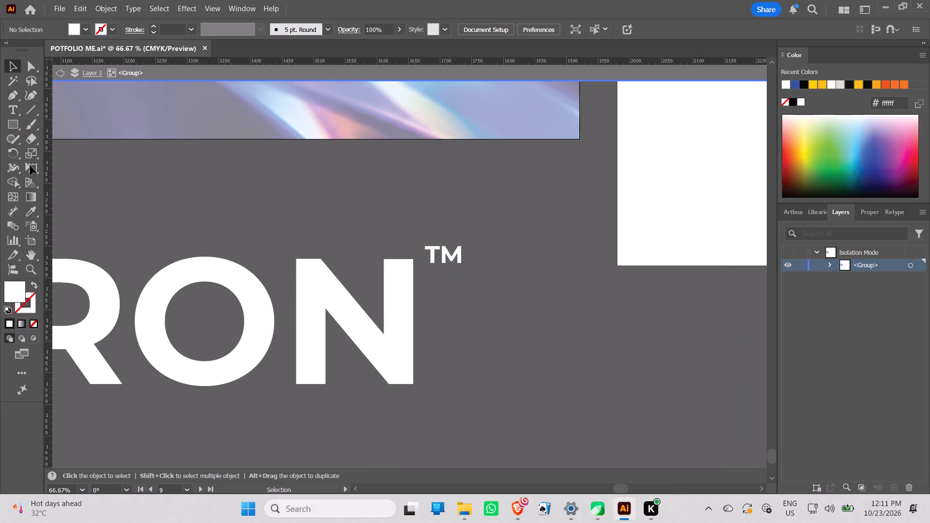
pyautogui.click(63, 77)
pyautogui.keyDown('alt'); pyautogui.scroll(-5, 222, 244); pyautogui.keyUp('alt')
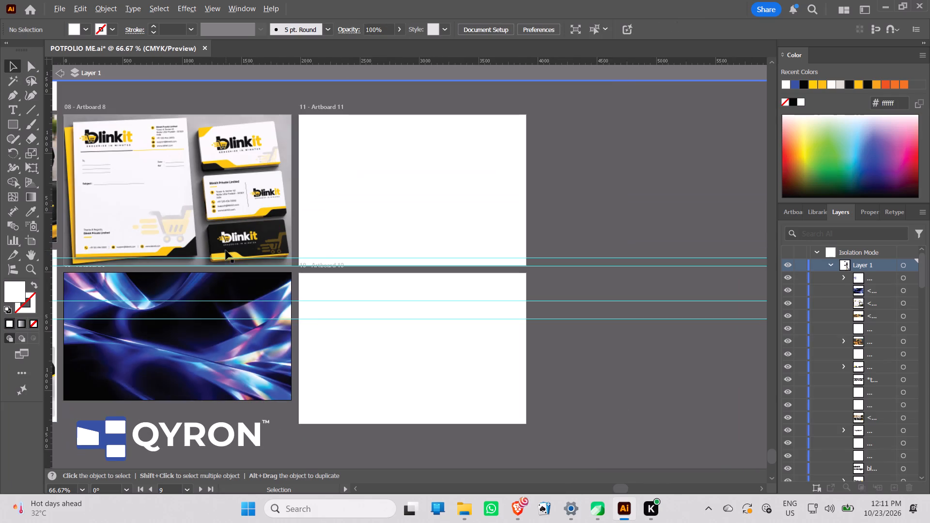
pyautogui.click(62, 72)
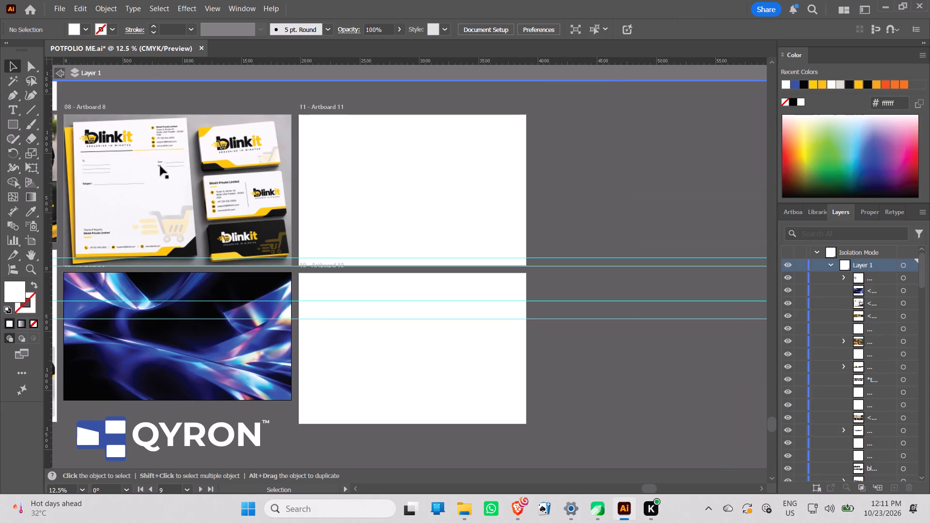
# Move the QYRON logo group back onto the background image on Artboard 9.
pyautogui.keyDown('alt'); pyautogui.scroll(-2, 437, 358); pyautogui.keyUp('alt')
pyautogui.moveTo(427, 346); pyautogui.dragTo(478, 264, button='middle')
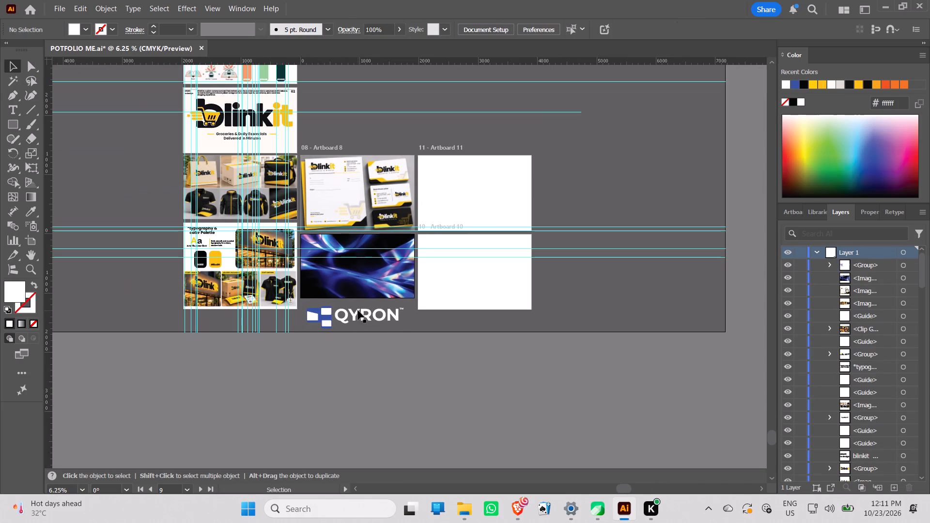
pyautogui.click(358, 310)
pyautogui.moveTo(358, 310); pyautogui.dragTo(357, 260)
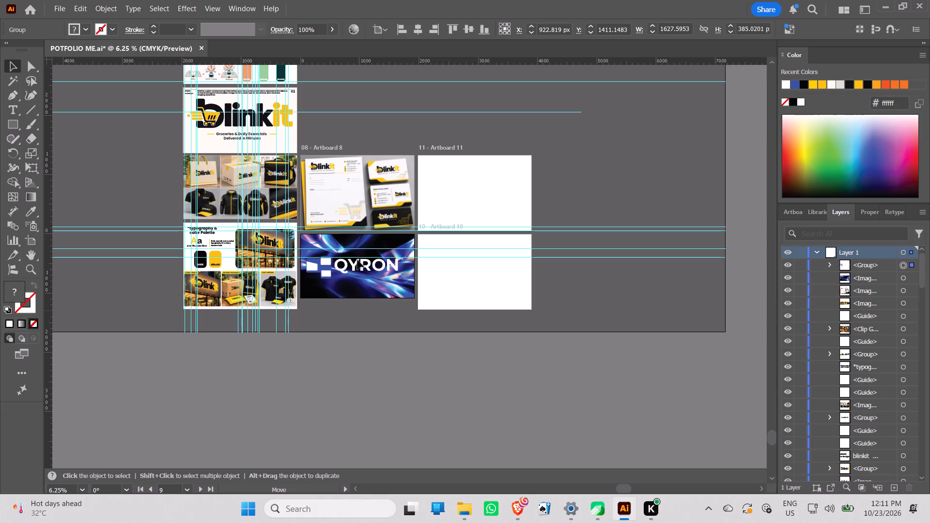
pyautogui.moveTo(357, 260); pyautogui.dragTo(357, 260)
# Apply a Radial Blur of amount 100, Spin method and Good quality, to the background image on Artboard 9.
pyautogui.keyDown('alt'); pyautogui.click(373, 285); pyautogui.keyUp('alt')
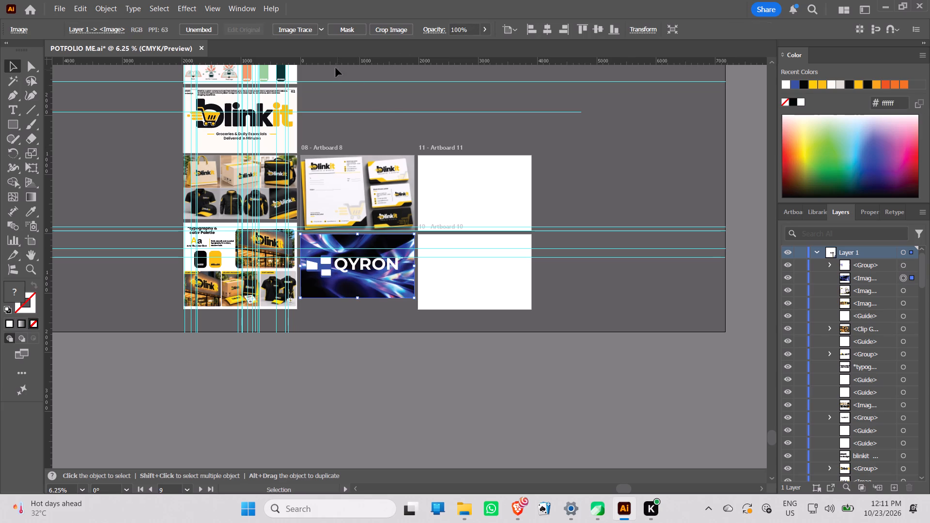
pyautogui.click(190, 2)
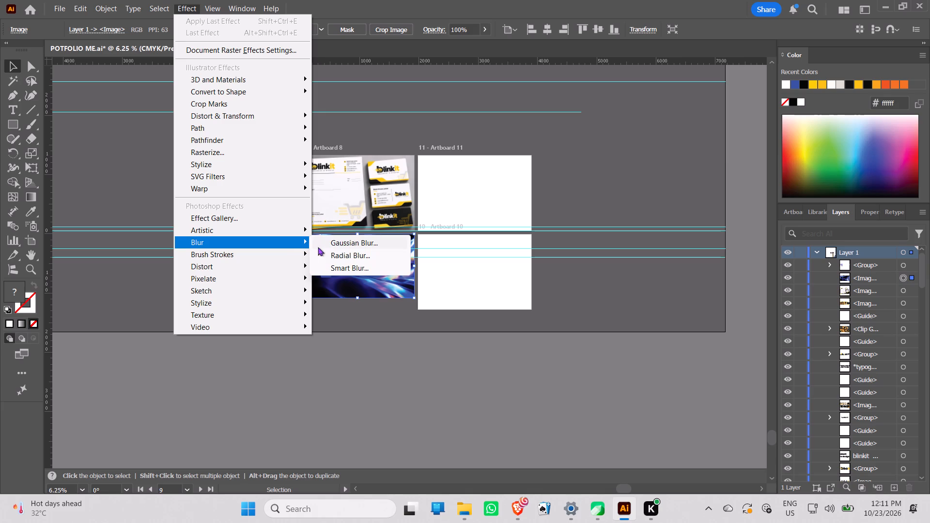
pyautogui.click(350, 257)
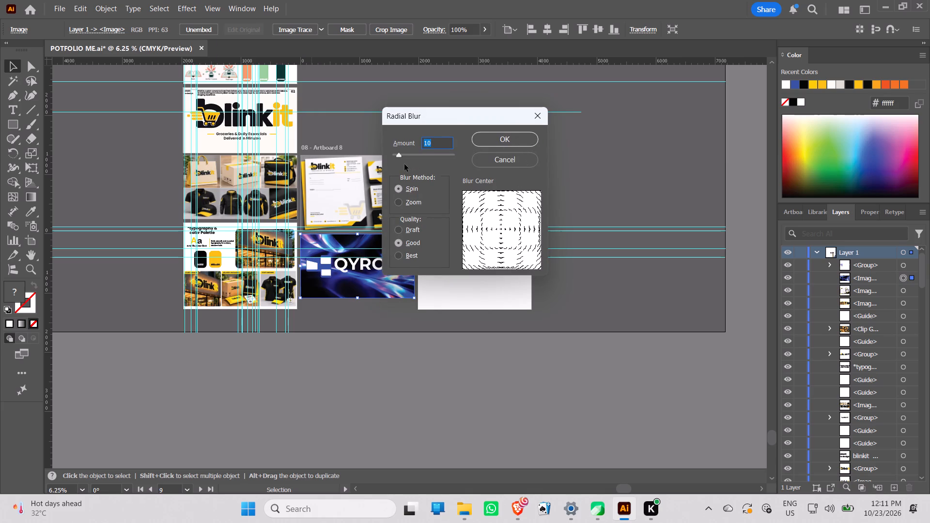
pyautogui.moveTo(403, 160); pyautogui.dragTo(415, 163)
pyautogui.moveTo(403, 151); pyautogui.dragTo(414, 154)
pyautogui.moveTo(414, 154); pyautogui.dragTo(454, 165)
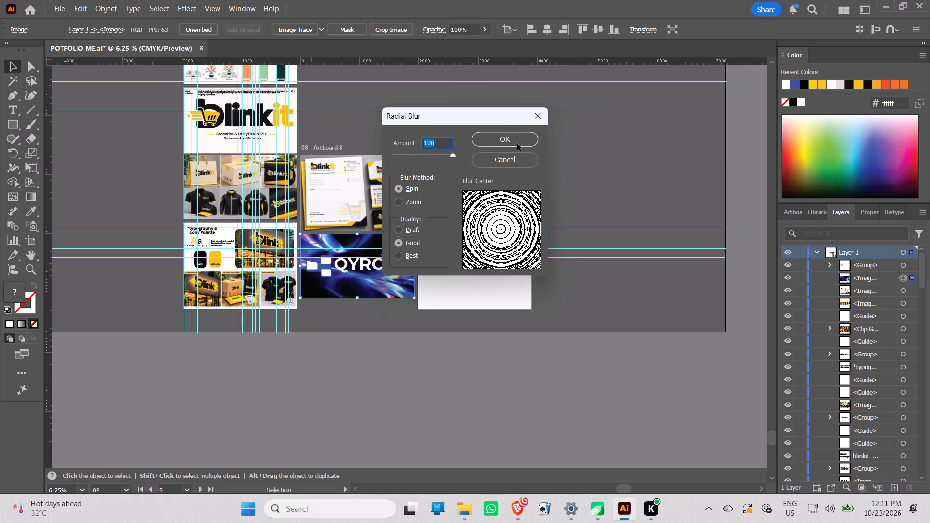
pyautogui.click(520, 137)
# Examine the blurred background and the logo on Artboard 9, up close and as a whole.
pyautogui.keyDown('alt'); pyautogui.scroll(5, 372, 291); pyautogui.keyUp('alt')
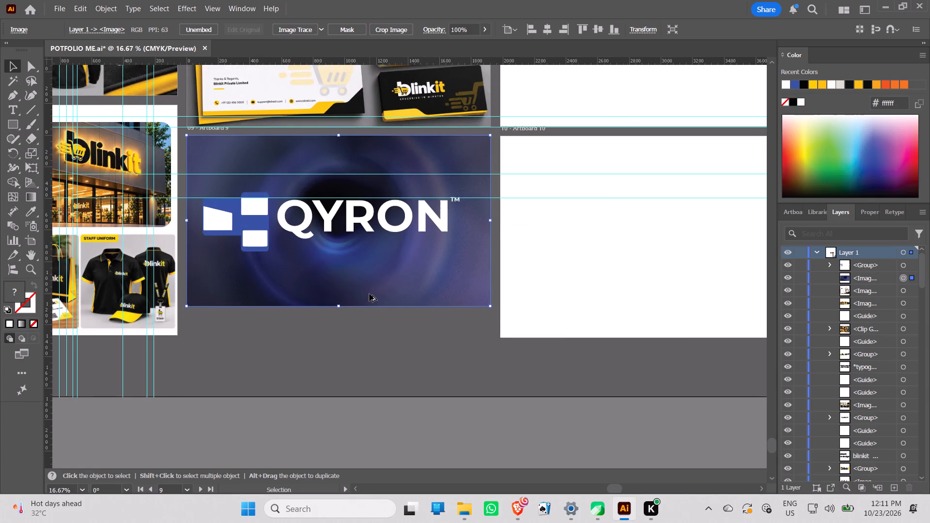
pyautogui.keyDown('alt'); pyautogui.scroll(-1, 370, 294); pyautogui.keyUp('alt')
pyautogui.click(372, 285)
pyautogui.keyDown('alt'); pyautogui.scroll(5, 362, 325); pyautogui.keyUp('alt')
pyautogui.moveTo(357, 322); pyautogui.dragTo(366, 414, button='middle')
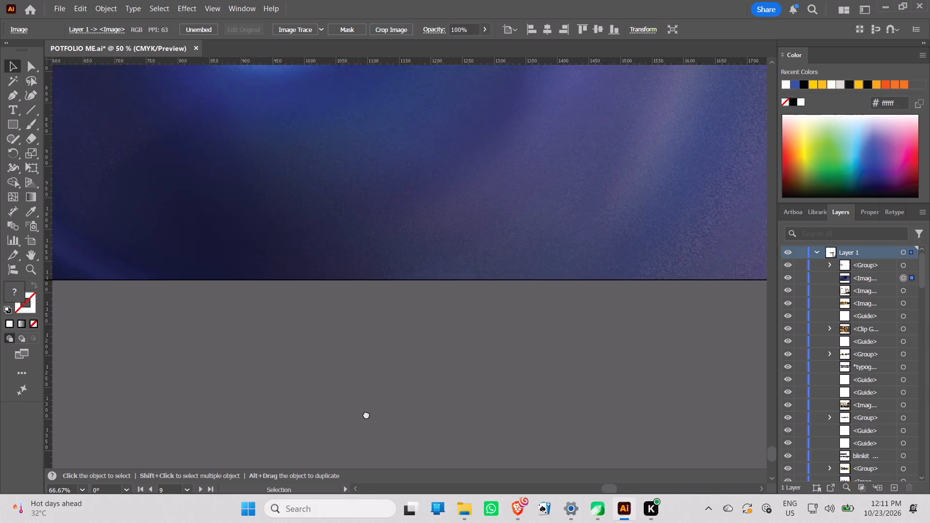
pyautogui.moveTo(366, 414); pyautogui.dragTo(382, 439, button='middle')
pyautogui.keyDown('alt'); pyautogui.scroll(-4, 365, 348); pyautogui.keyUp('alt')
pyautogui.scroll(1, 344, 309)
pyautogui.moveTo(336, 301); pyautogui.dragTo(337, 352, button='middle')
pyautogui.click(383, 315)
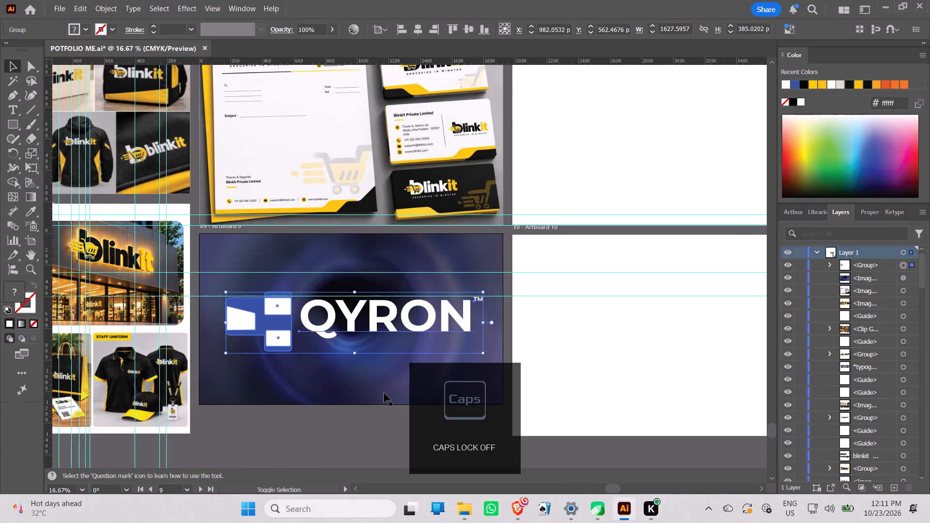
pyautogui.keyDown('alt'); pyautogui.scroll(11, 356, 389); pyautogui.keyUp('alt')
pyautogui.keyDown('alt'); pyautogui.scroll(-6, 357, 394); pyautogui.keyUp('alt')
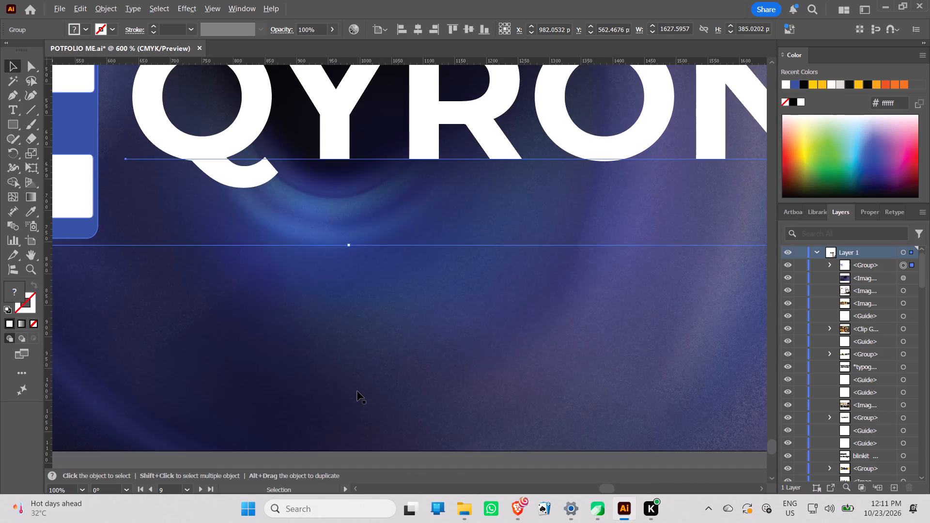
pyautogui.keyDown('alt'); pyautogui.scroll(-4, 357, 391); pyautogui.keyUp('alt')
pyautogui.keyDown('shift'); pyautogui.scroll(1, 338, 315); pyautogui.keyUp('shift')
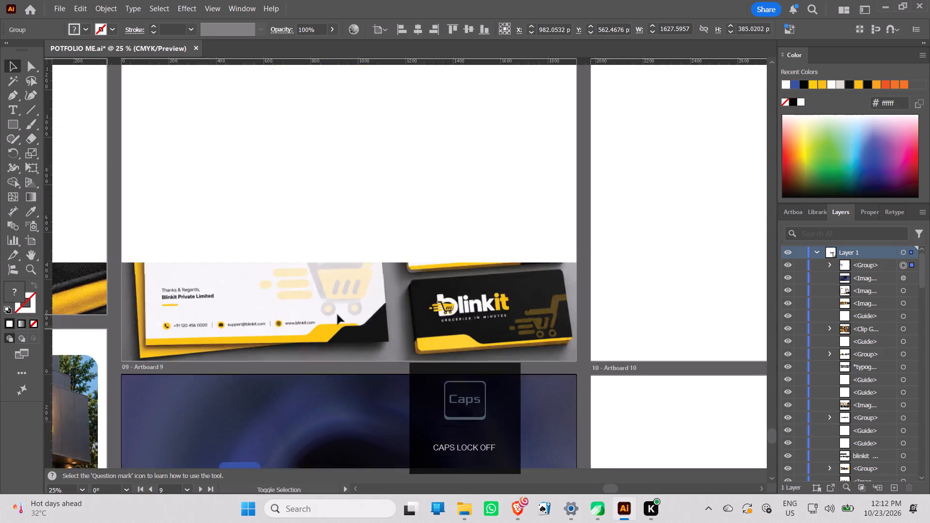
pyautogui.keyDown('shift'); pyautogui.scroll(1, 338, 315); pyautogui.keyUp('shift')
pyautogui.keyDown('shift'); pyautogui.scroll(-4, 346, 326); pyautogui.keyUp('shift')
# Add a second Radial Blur of amount 52, Spin method and Good quality, to the background image on Artboard 9.
pyautogui.click(358, 354)
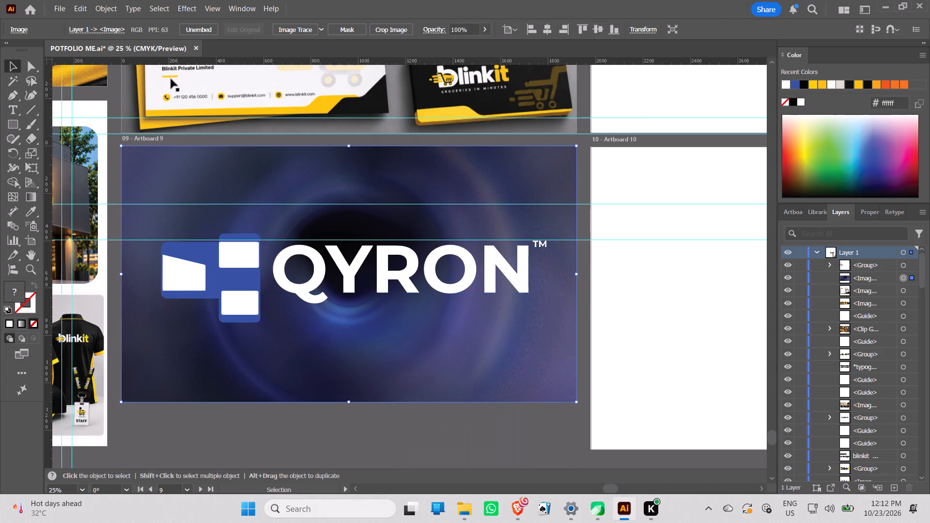
pyautogui.click(186, 6)
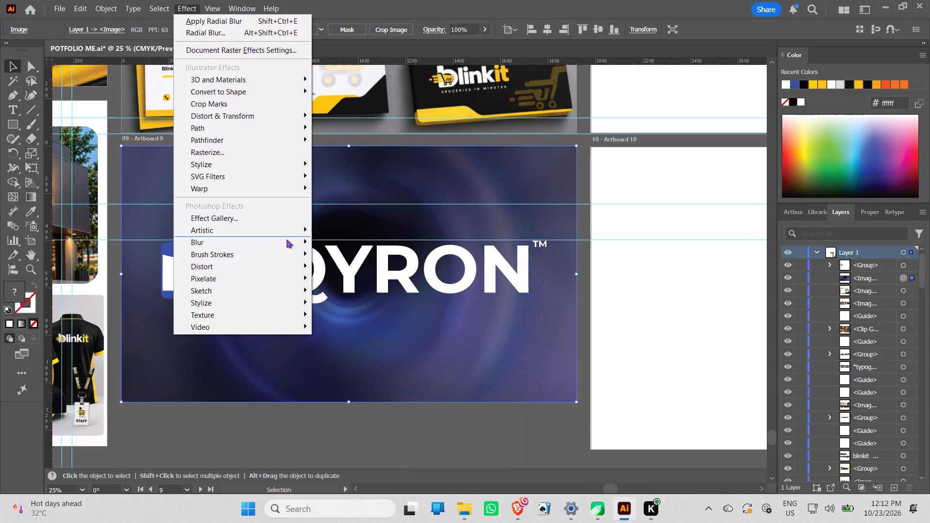
pyautogui.click(367, 255)
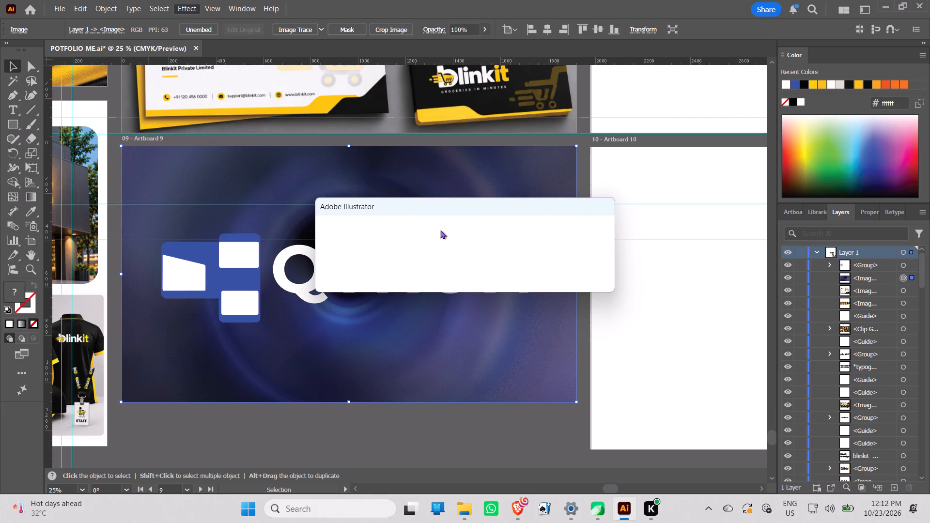
pyautogui.click(517, 277)
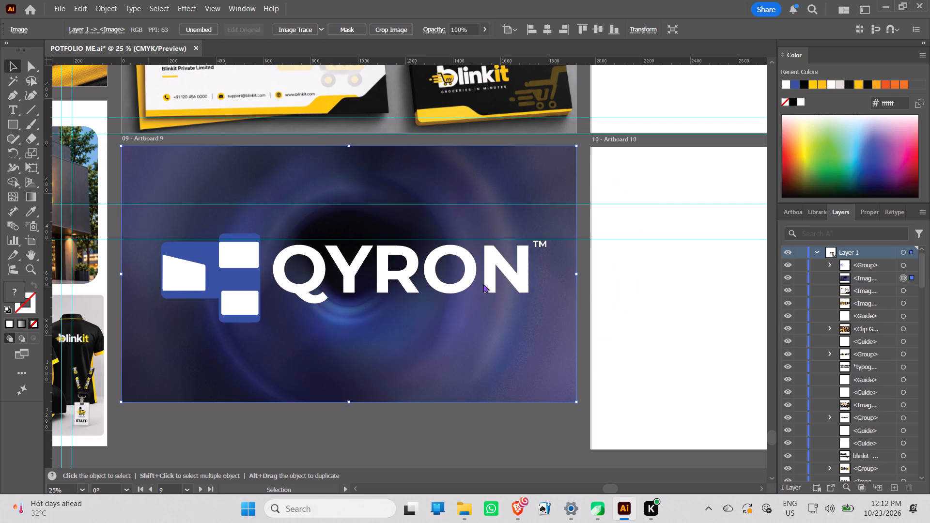
pyautogui.moveTo(451, 156); pyautogui.dragTo(444, 159)
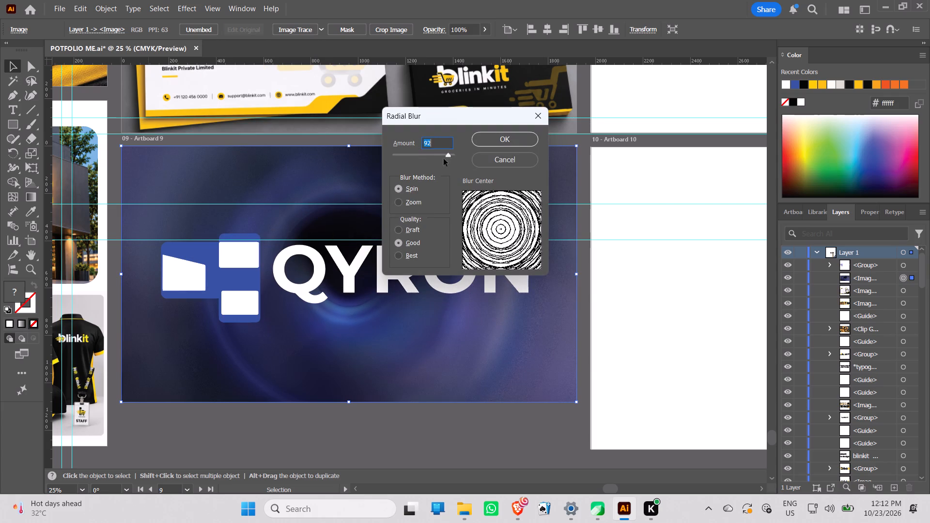
pyautogui.moveTo(444, 159); pyautogui.dragTo(422, 161)
pyautogui.click(424, 161)
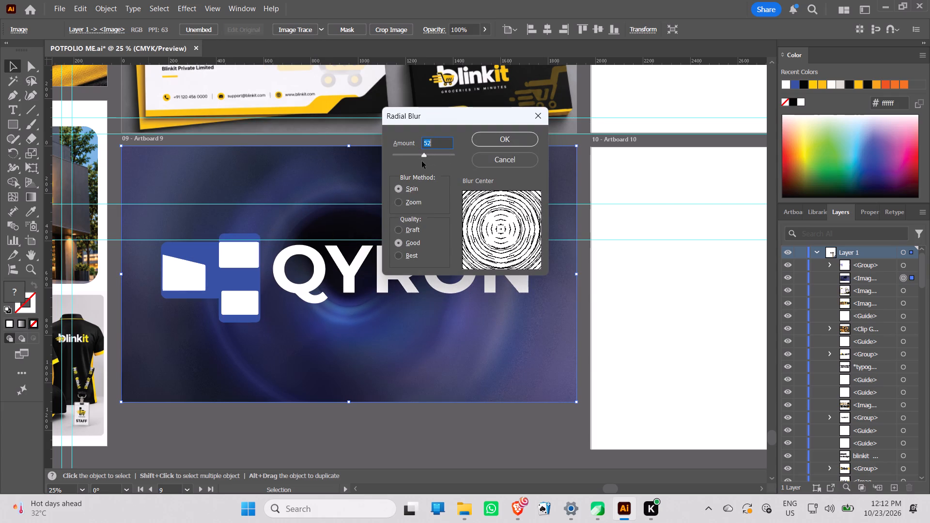
pyautogui.click(490, 141)
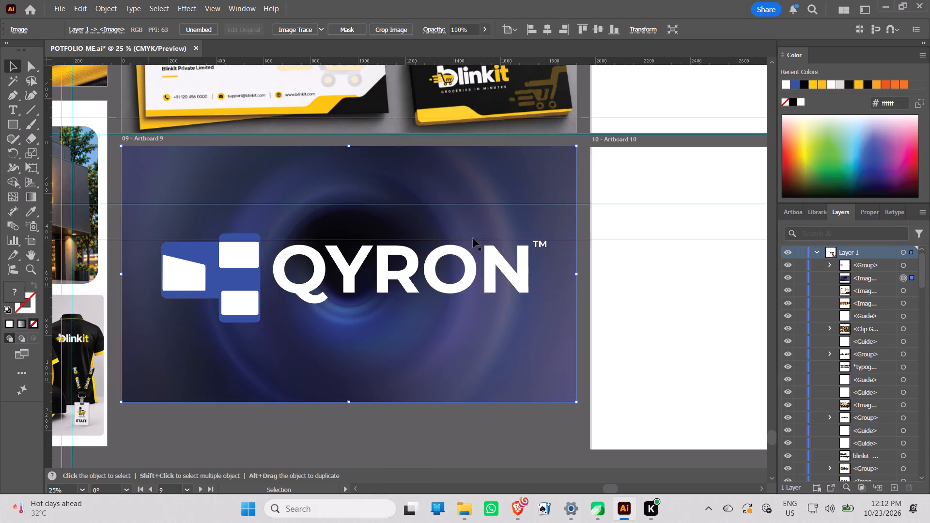
# Reposition the QYRON logo group freehand on Artboard 9's background image, to about X 1071 px, Y 597 px.
pyautogui.keyDown('alt'); pyautogui.scroll(4, 433, 335); pyautogui.keyUp('alt')
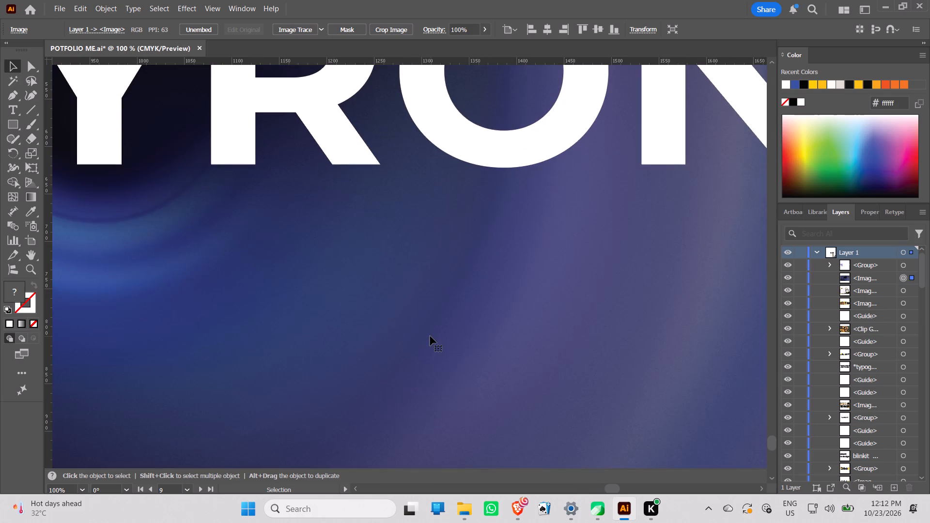
pyautogui.keyDown('alt'); pyautogui.scroll(-3, 430, 336); pyautogui.keyUp('alt')
pyautogui.click(387, 233)
pyautogui.moveTo(387, 233); pyautogui.dragTo(392, 252)
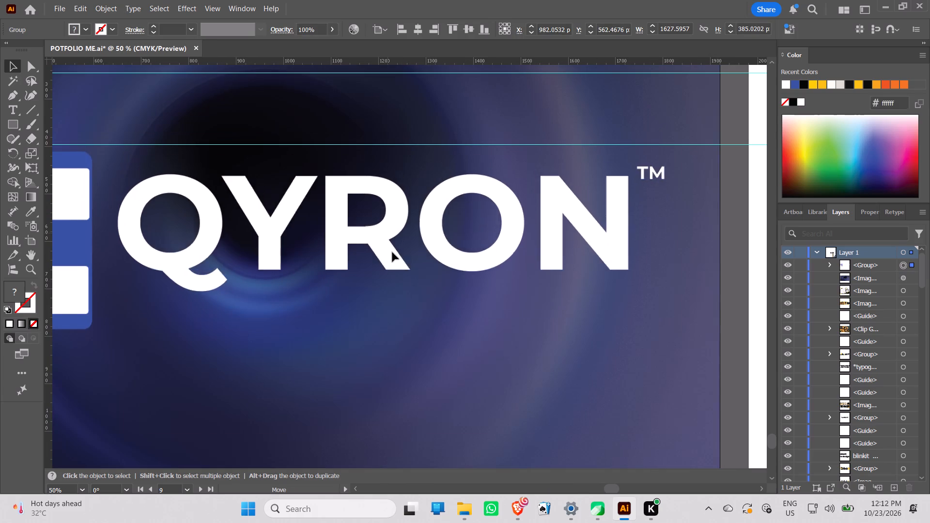
pyautogui.moveTo(392, 252); pyautogui.dragTo(430, 249)
pyautogui.keyDown('alt'); pyautogui.scroll(-5, 428, 259); pyautogui.keyUp('alt')
pyautogui.keyDown('alt'); pyautogui.scroll(3, 399, 276); pyautogui.keyUp('alt')
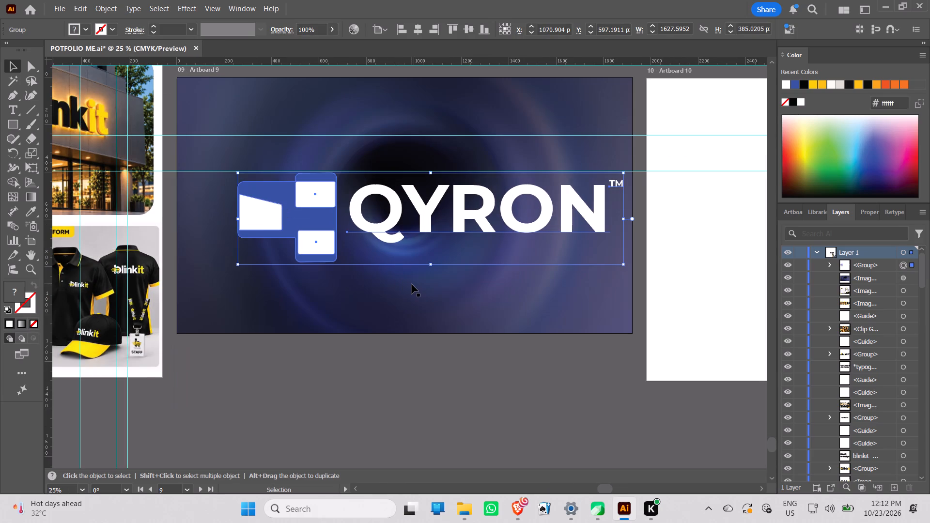
# Distribute the QYRON logo group and the background image on Artboard 9 by their vertical centres, and try the same with their horizontal centres.
pyautogui.keyDown('shift'); pyautogui.click(412, 289); pyautogui.keyUp('shift')
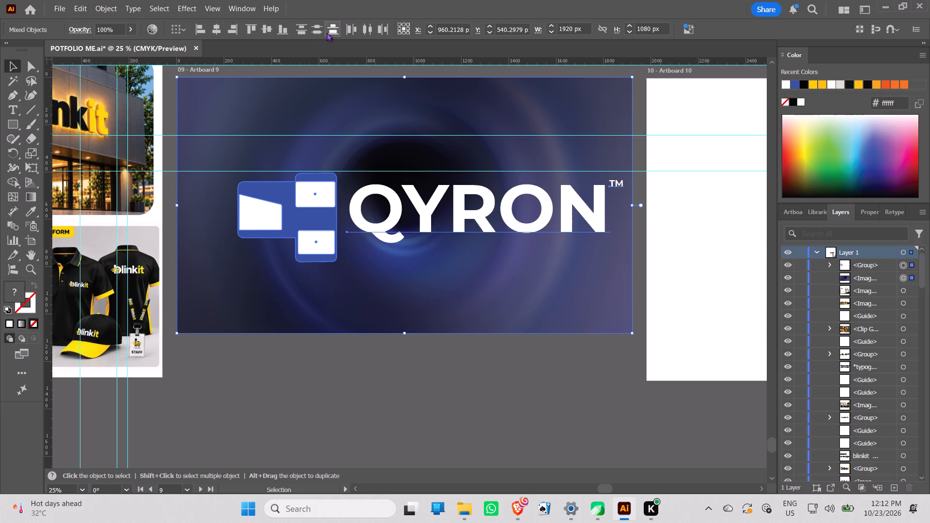
pyautogui.click(312, 34)
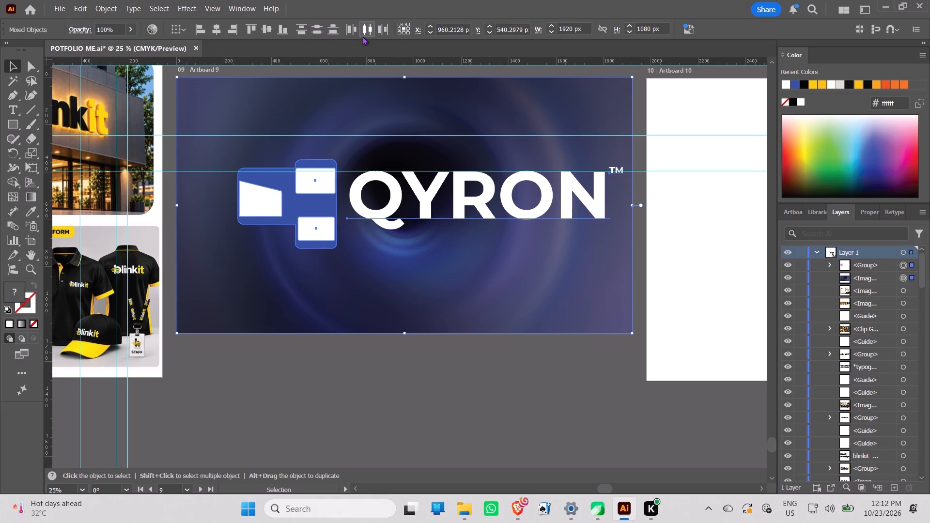
pyautogui.click(363, 35)
pyautogui.click(363, 35)
pyautogui.click(454, 356)
# Nudge the QYRON logo group sideways towards the middle of Artboard 9's background, to about X 966 px.
pyautogui.click(307, 231)
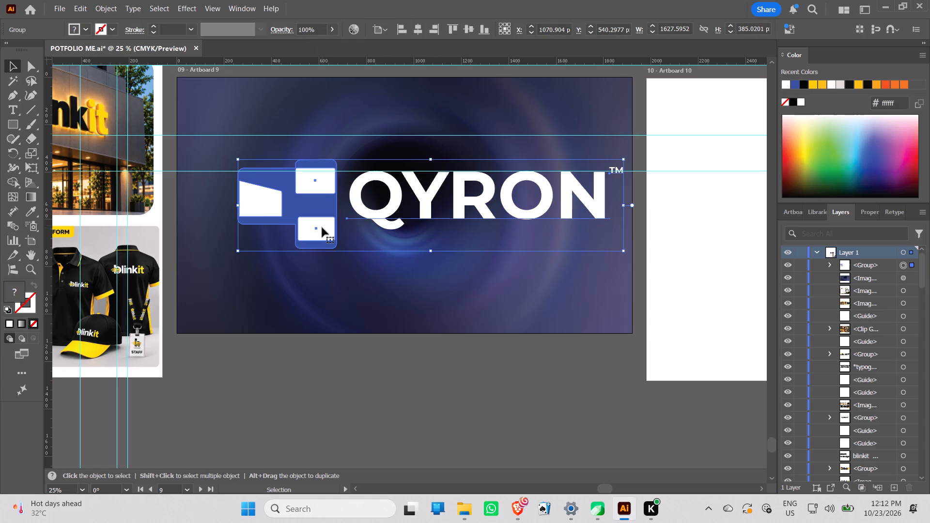
pyautogui.press('Left')
pyautogui.press('Left')
pyautogui.press('Left')
pyautogui.press('Left')
pyautogui.press('Left')
pyautogui.press('Left')
pyautogui.press('Left')
pyautogui.press('Left')
pyautogui.press('Left')
pyautogui.press('Left')
pyautogui.press('Left')
pyautogui.press('Left')
pyautogui.press('Left')
pyautogui.press('Left')
pyautogui.press('Left')
pyautogui.press('Left')
pyautogui.press('Left')
pyautogui.press('Left')
pyautogui.press('Left')
pyautogui.press('Left')
pyautogui.press('Left')
pyautogui.press('Left')
pyautogui.press('Left')
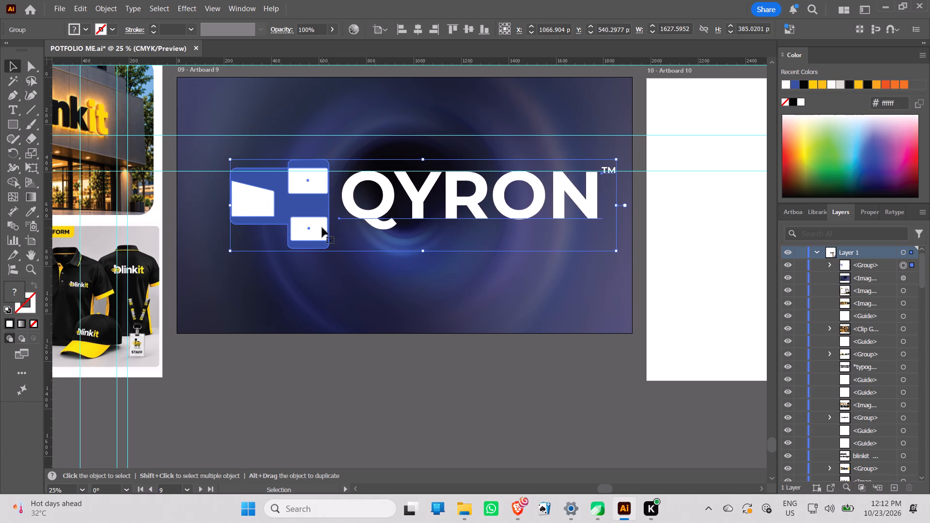
pyautogui.press('Left')
pyautogui.press('Left')
pyautogui.press('Left')
pyautogui.press('Left')
pyautogui.press('Left')
pyautogui.press('Left')
pyautogui.press('Left')
pyautogui.press('Left')
pyautogui.press('Left')
pyautogui.press('Left')
pyautogui.press('Left')
pyautogui.press('Left')
pyautogui.press('Left')
pyautogui.press('Left')
pyautogui.press('Left')
pyautogui.press('Left')
pyautogui.press('Left')
pyautogui.press('Left')
pyautogui.press('Left')
pyautogui.press('Left')
pyautogui.press('Left')
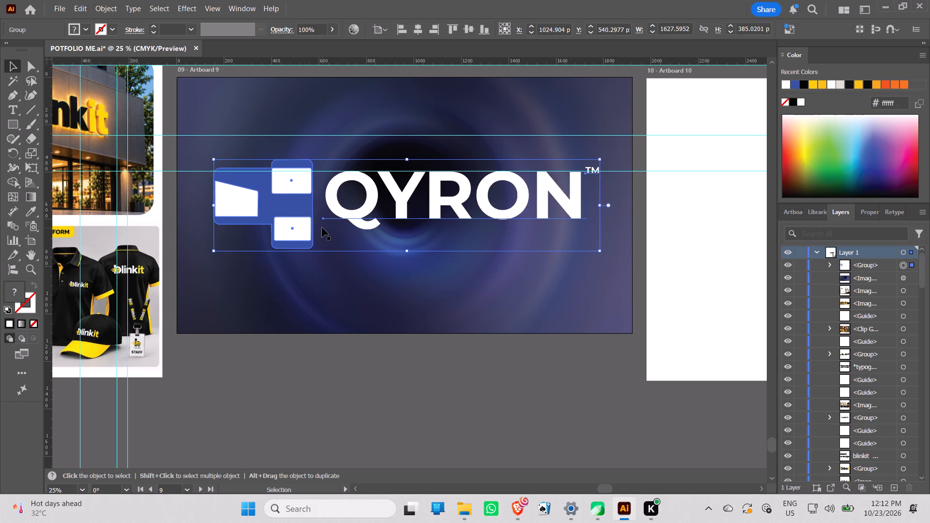
pyautogui.press('Left')
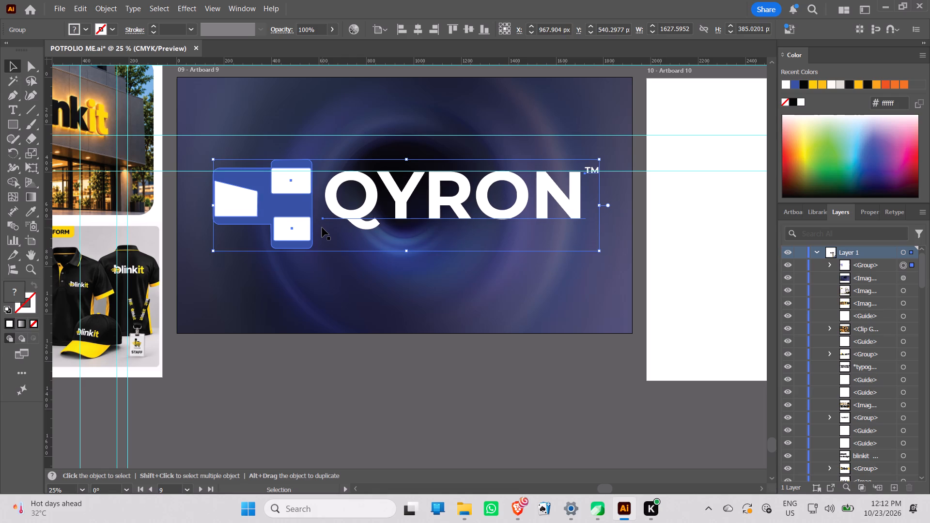
pyautogui.press('Left')
pyautogui.press('Left')
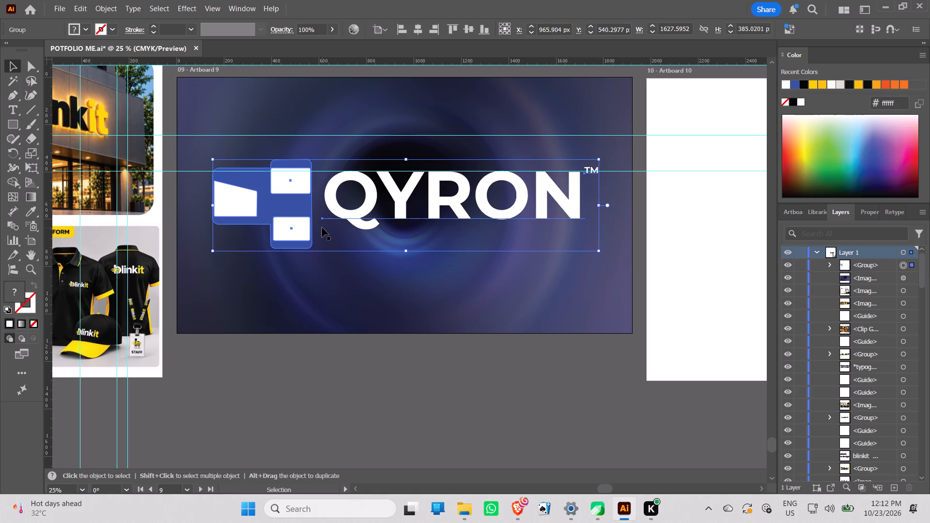